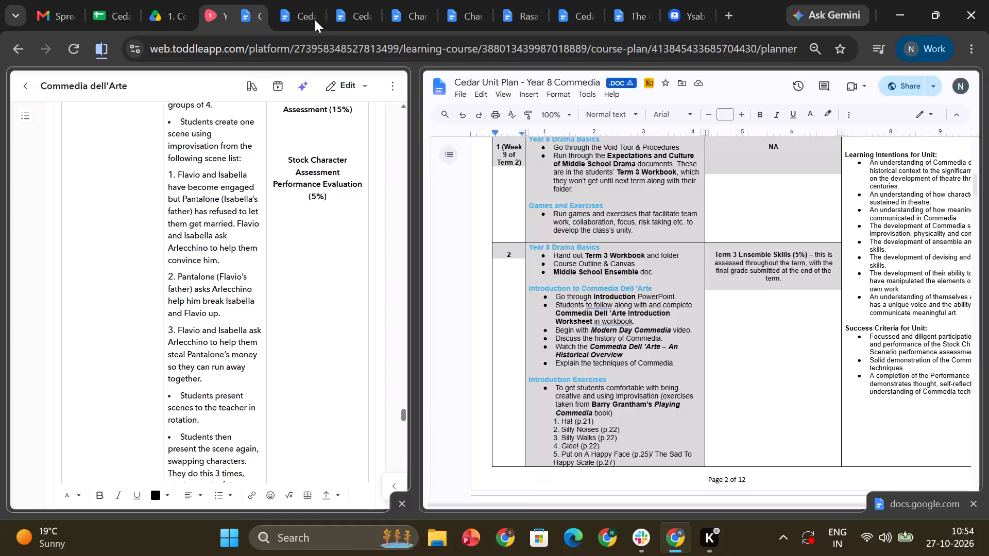
Compare the Commedia dell'Arte unit planner in Toddle with the Cedar Unit Plan - Year 8 Commedia document, and leave the planner.
scroll(492, 298, "down", 4)
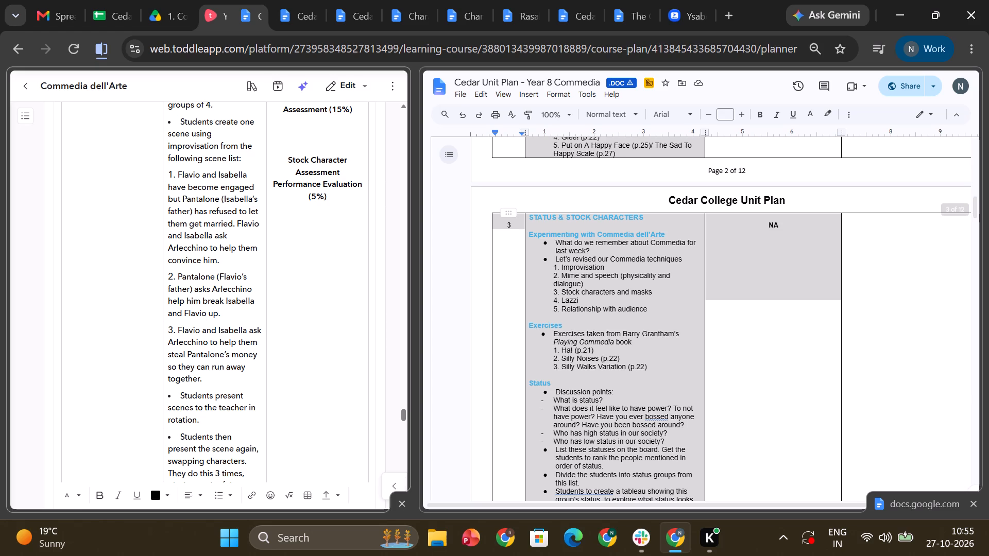
left_click(259, 377)
scroll(313, 374, "down", 1)
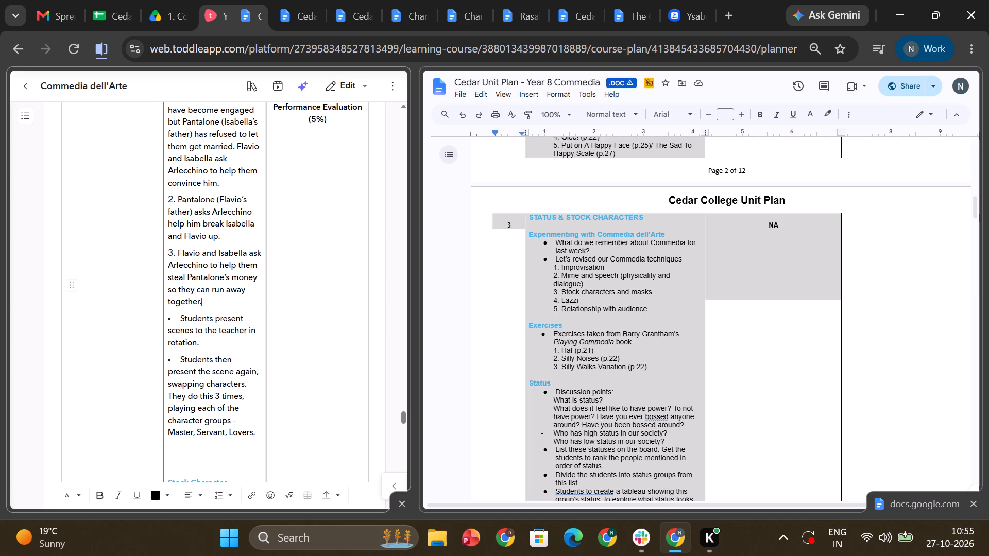
scroll(333, 380, "down", 5)
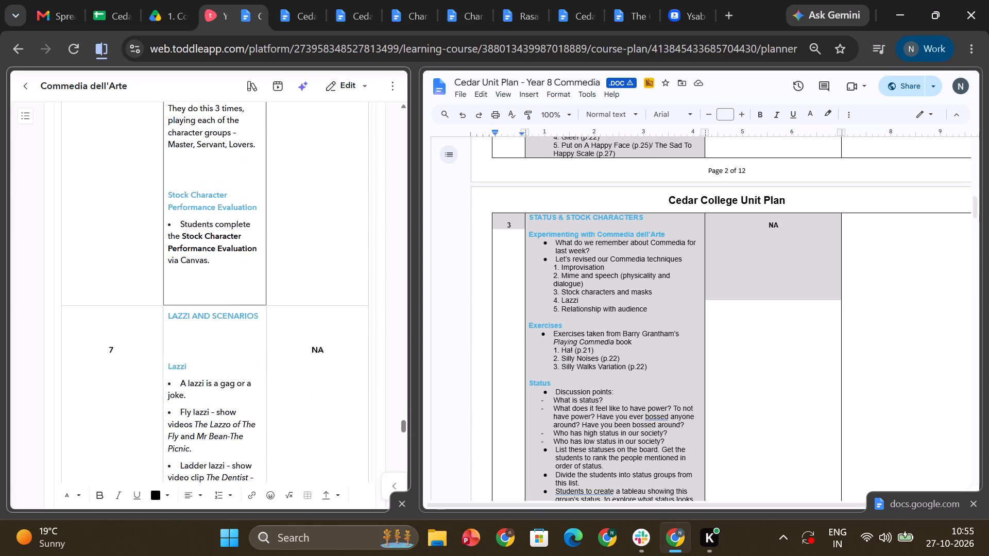
scroll(352, 385, "down", 7)
scroll(879, 354, "up", 4)
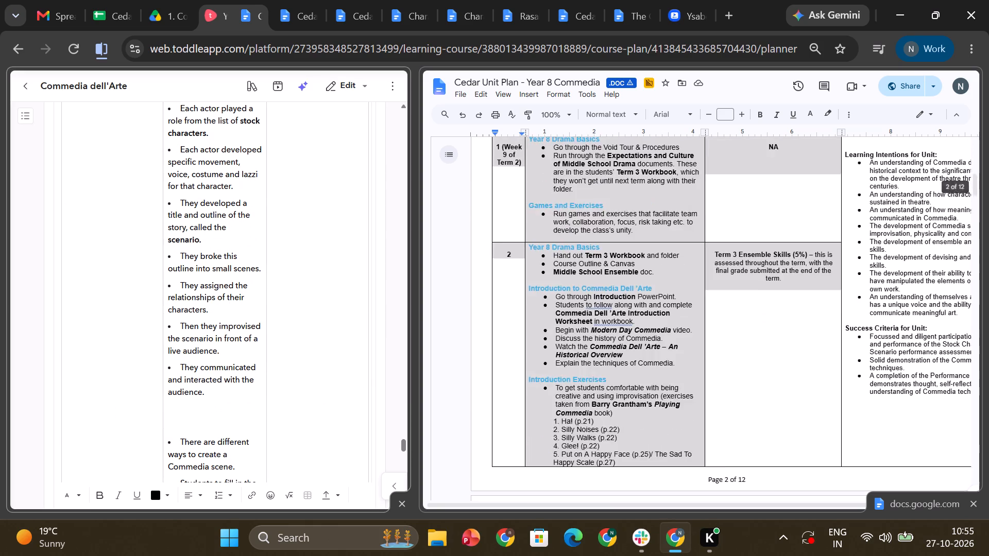
scroll(859, 352, "up", 7)
scroll(842, 362, "down", 5)
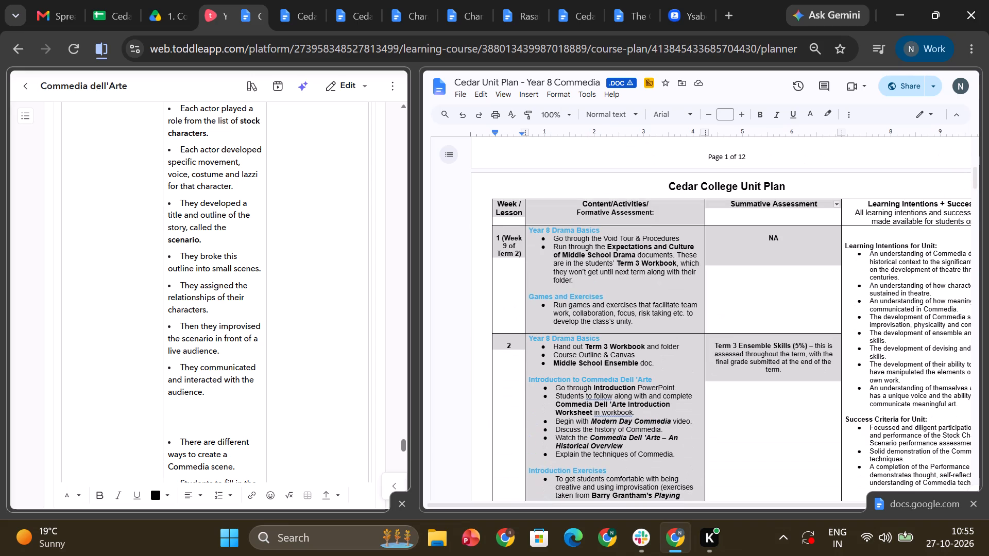
scroll(842, 362, "down", 2)
scroll(842, 362, "up", 12)
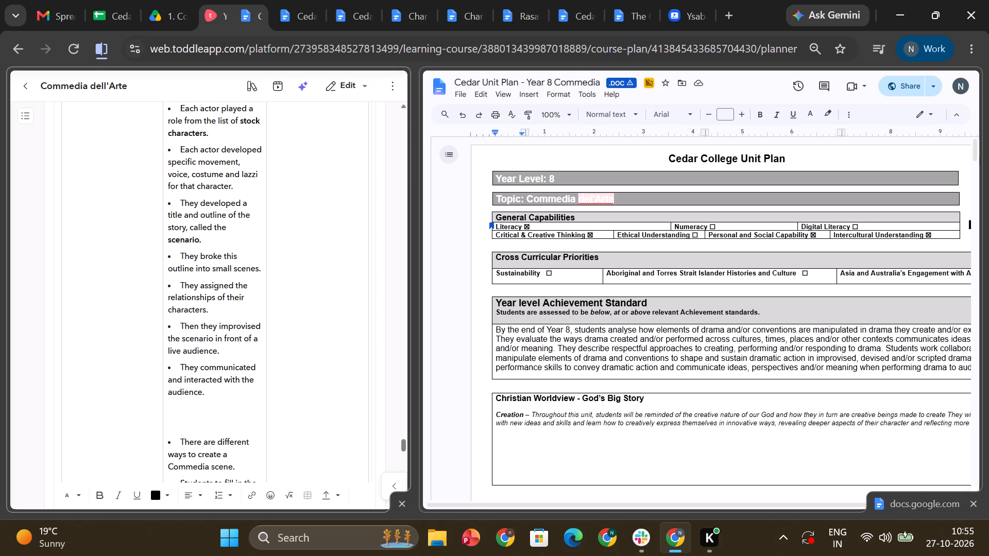
left_click(572, 151)
left_click(648, 198)
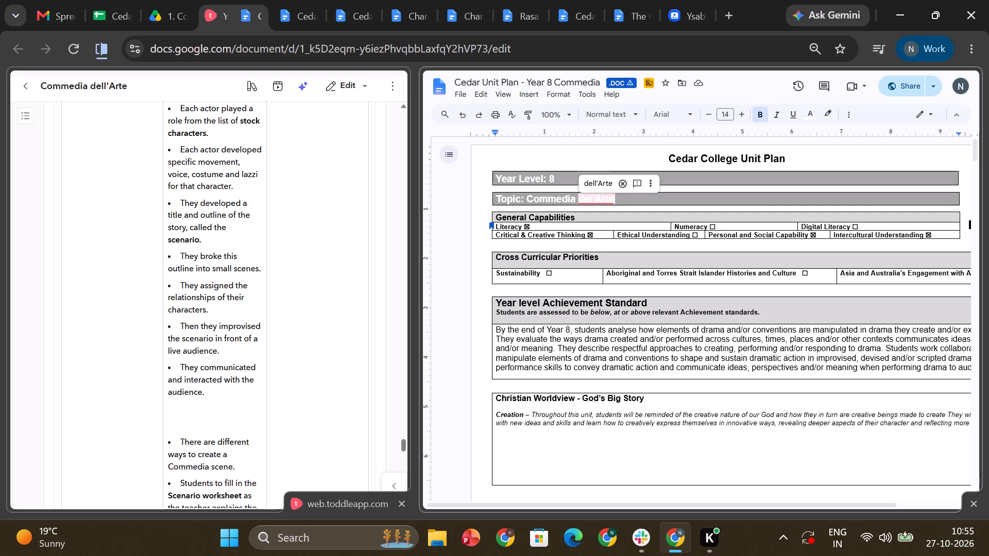
left_click(31, 89)
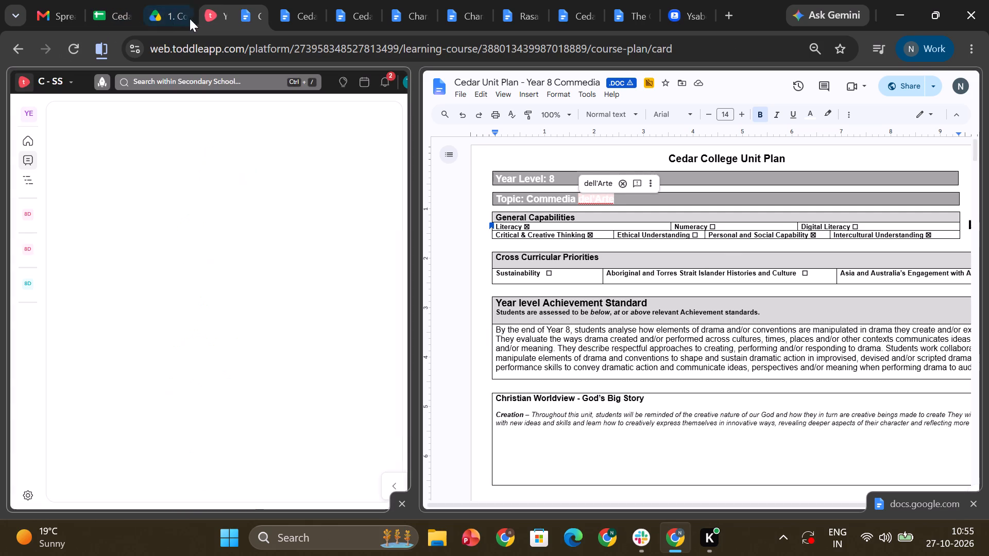
Switch to Google Drive and check the EIF folder under Data Migration - OneDrive, 7-10.
left_click(157, 12)
left_click(461, 143)
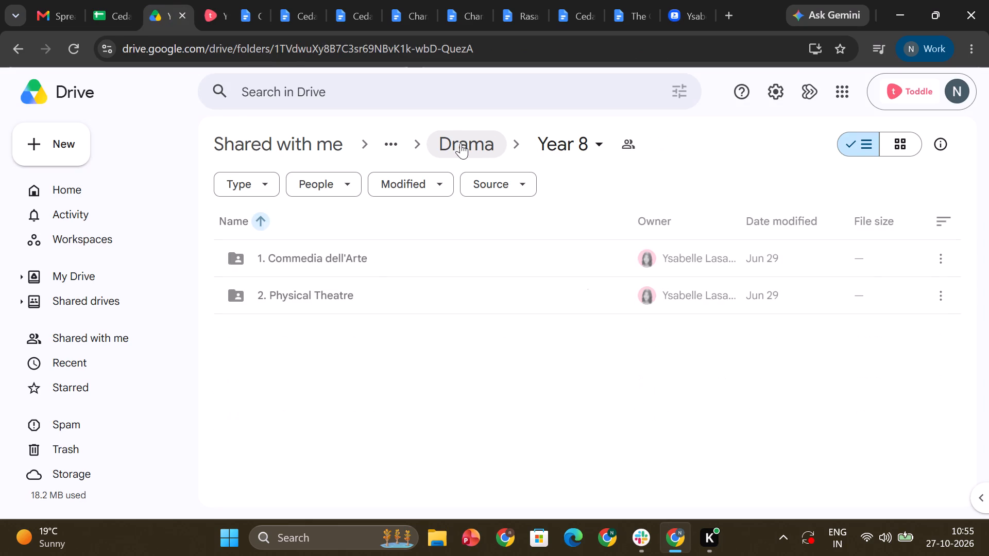
left_click(468, 137)
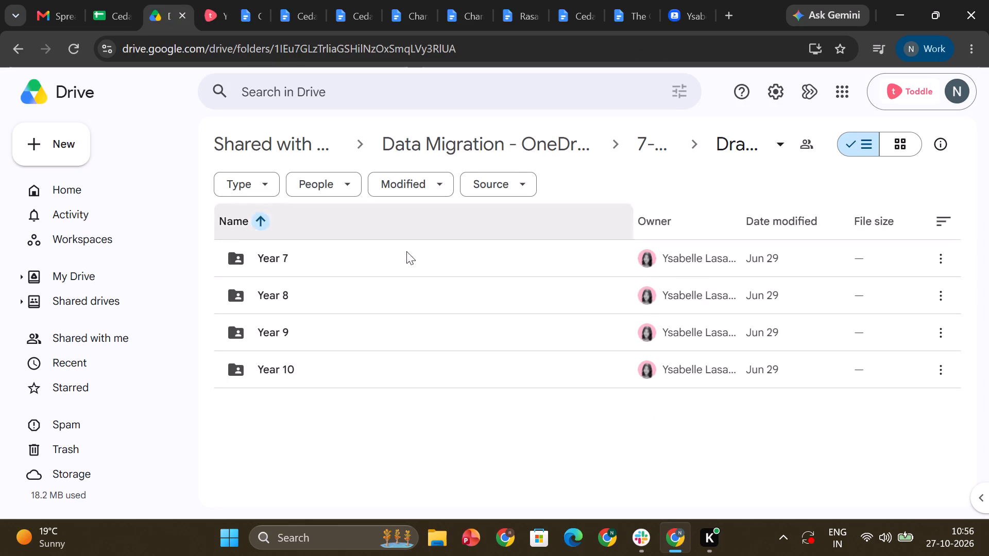
left_click(496, 143)
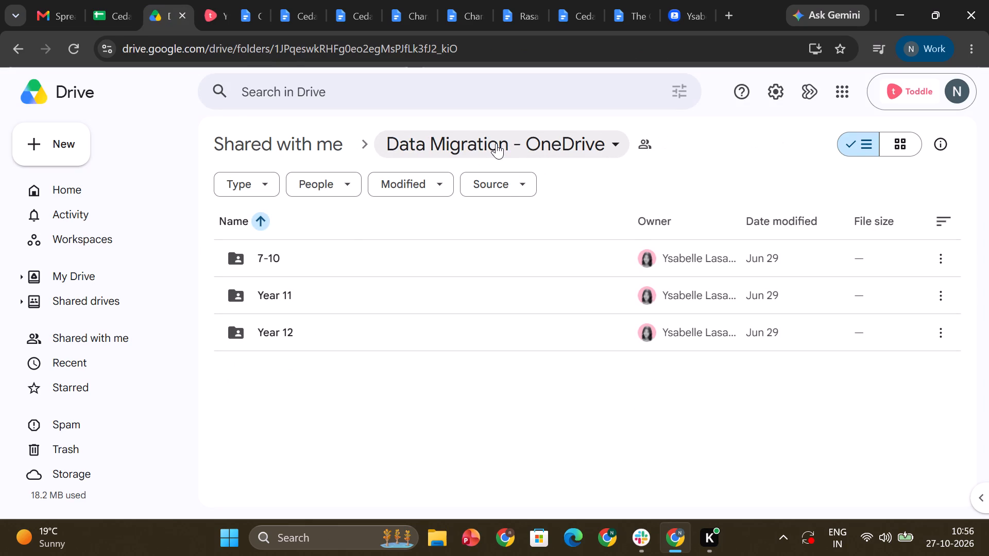
double_click(316, 262)
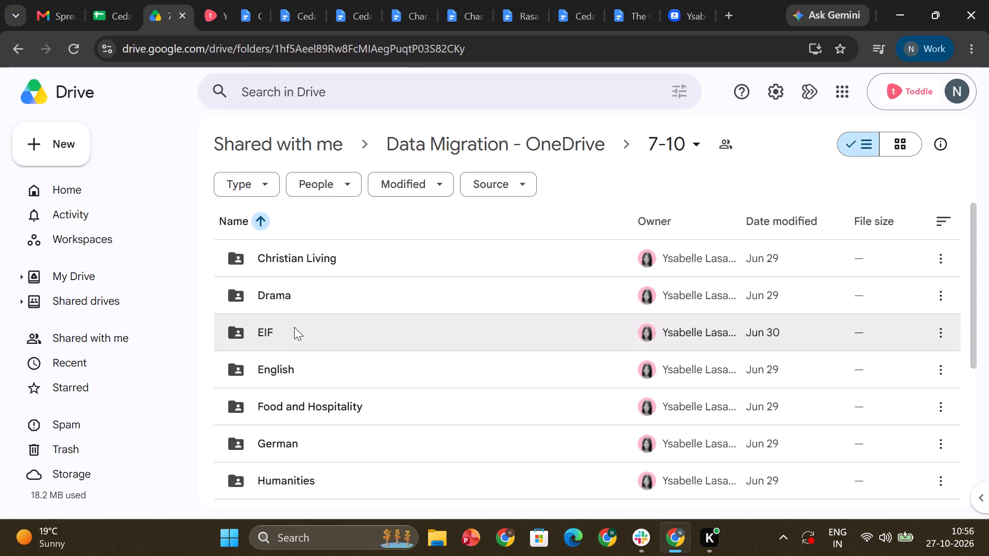
double_click(294, 327)
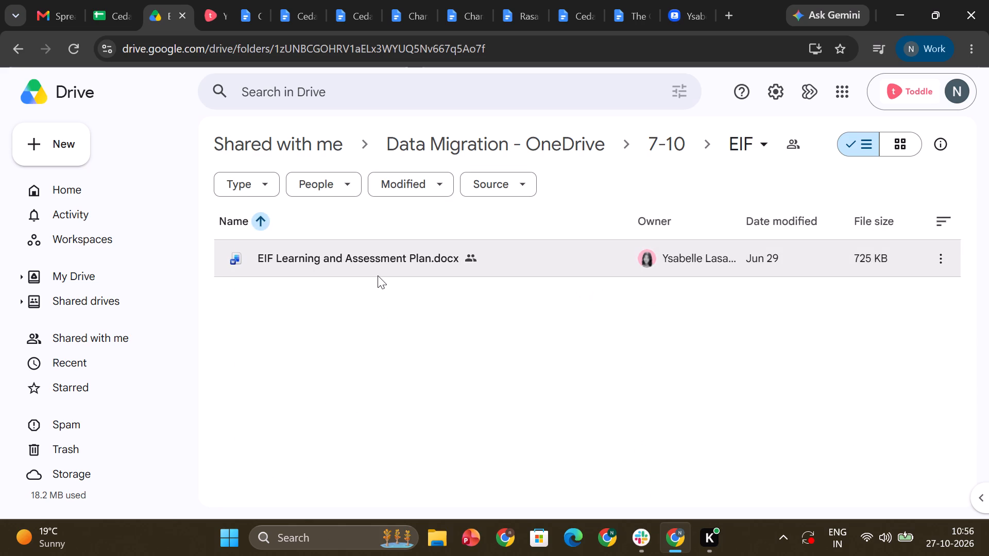
Open Yr 7 English Course Outline - Sem 1, 2026.docx from the 7-10 English, Year 7, Semester 1 folder.
left_click(536, 143)
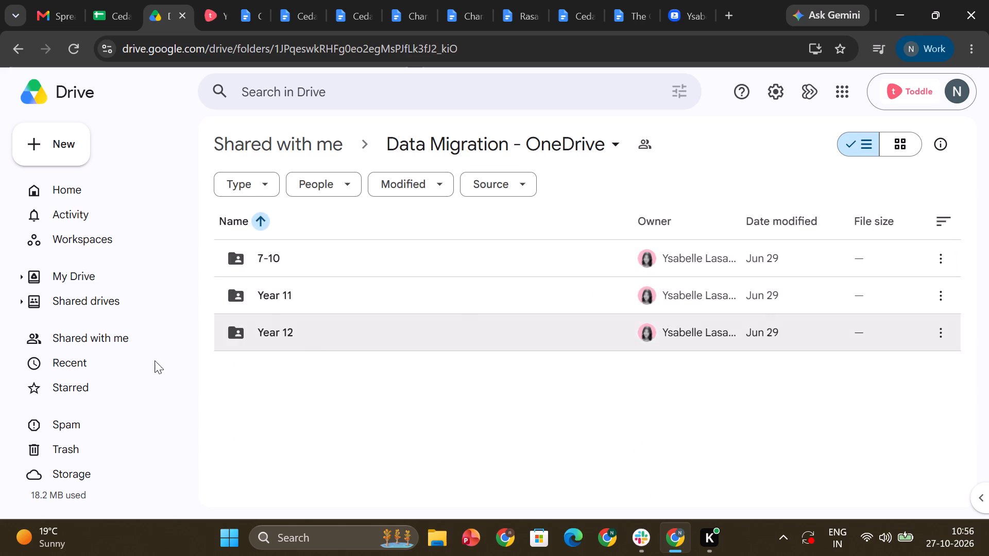
double_click(288, 272)
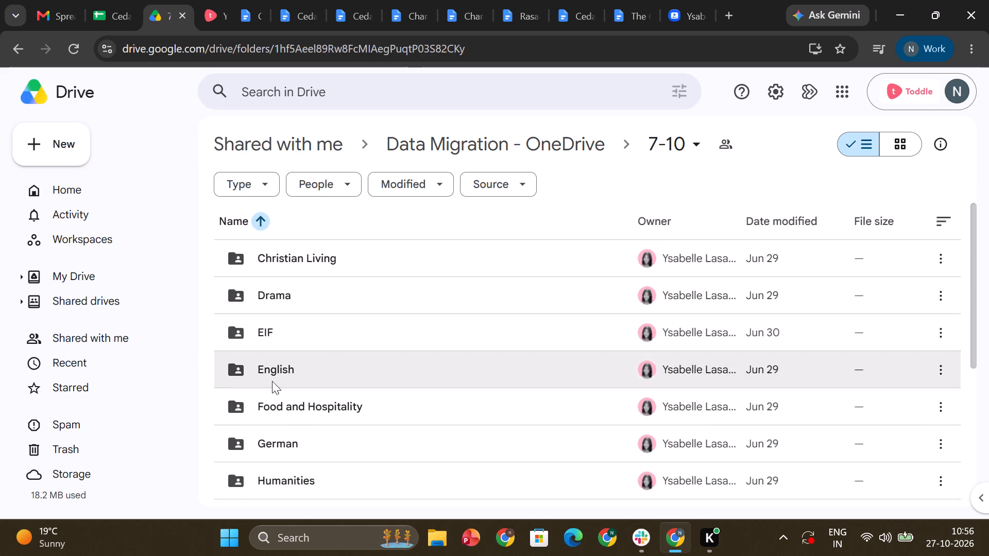
double_click(270, 376)
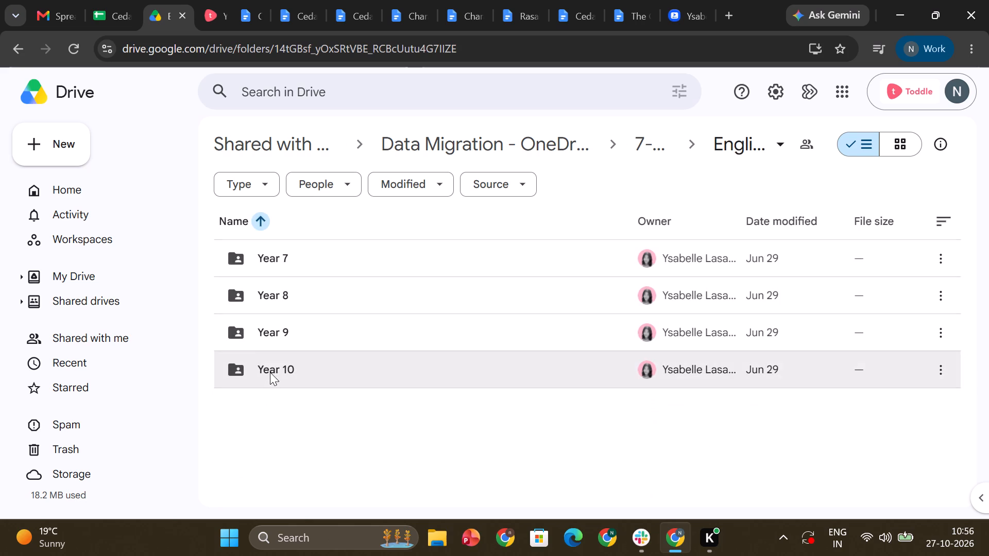
double_click(266, 260)
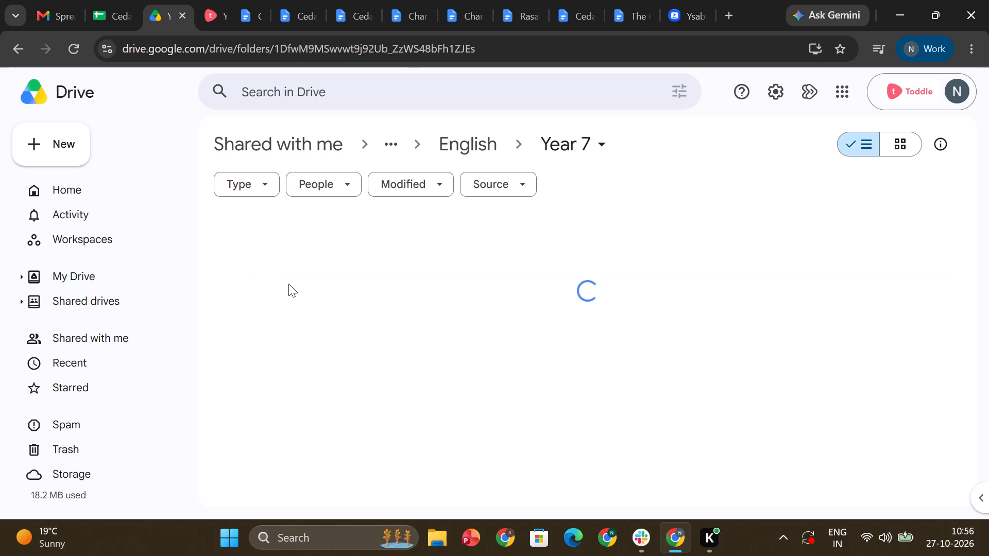
double_click(329, 264)
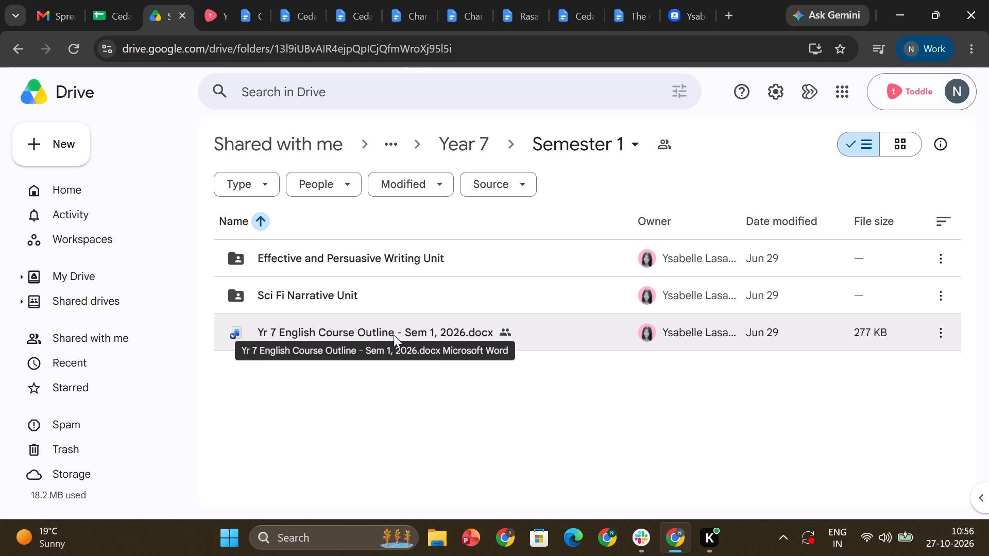
double_click(394, 335)
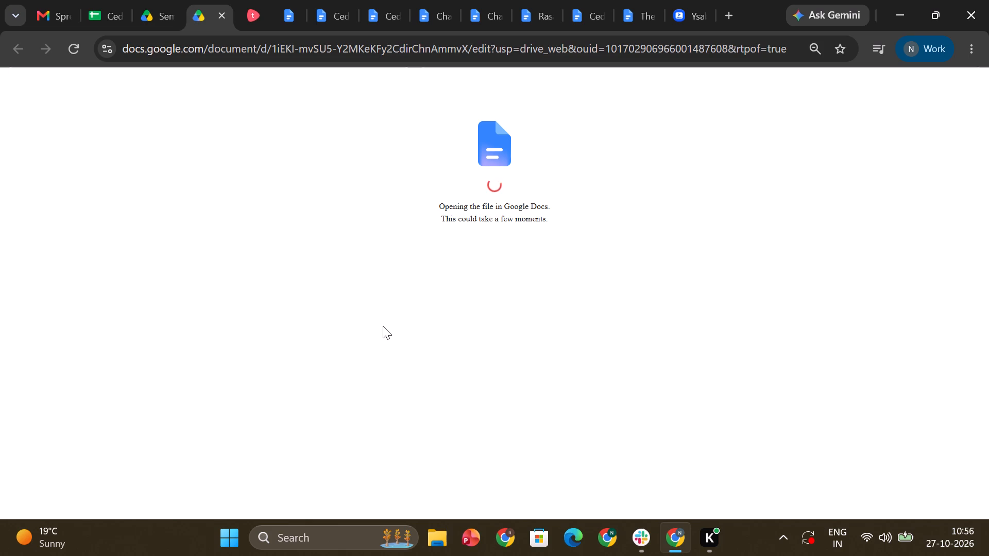
scroll(435, 309, "down", 1)
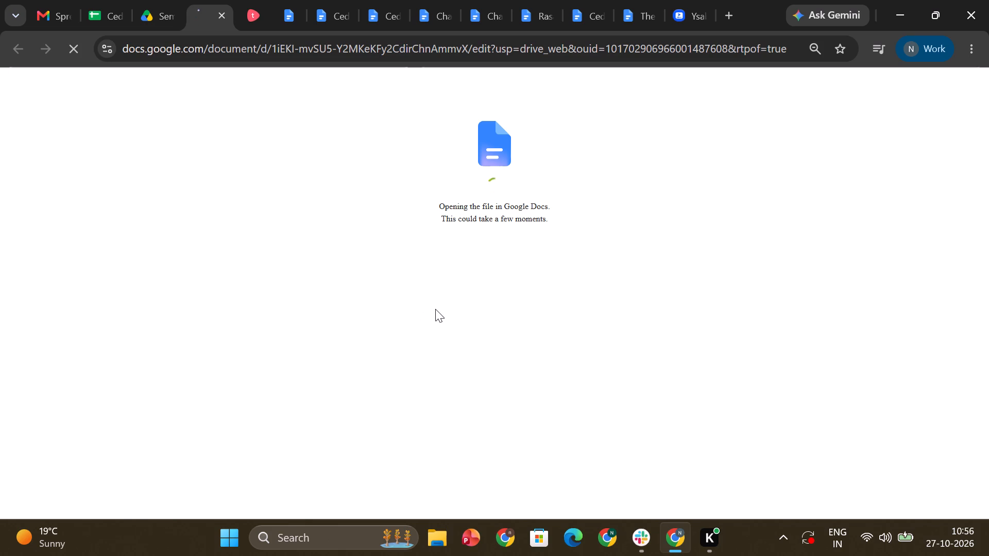
left_click(435, 309)
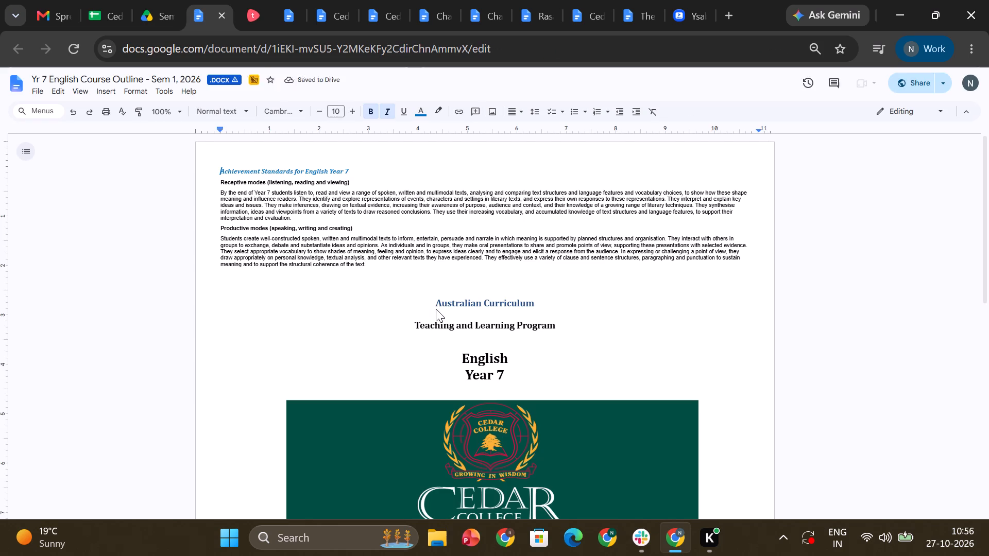
Examine the Year 7 English course outline's timeline, topics, assessment tasks and due dates.
scroll(425, 299, "down", 2)
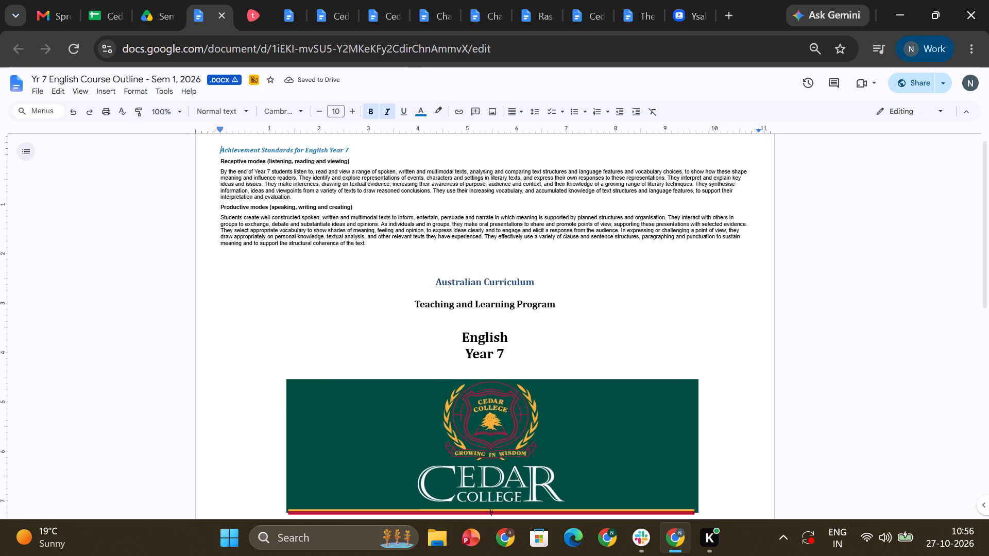
scroll(425, 303, "down", 4)
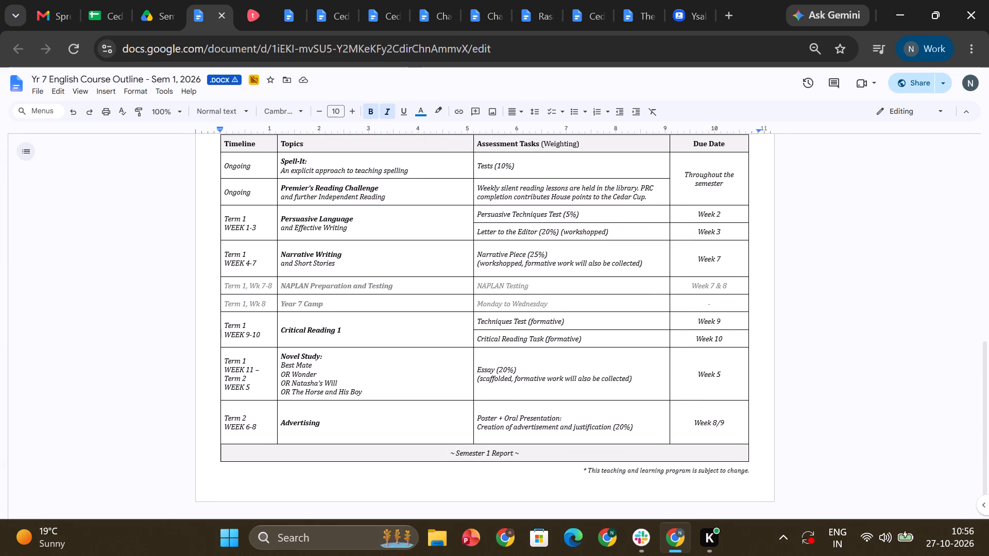
scroll(427, 317, "down", 9)
scroll(427, 318, "up", 4)
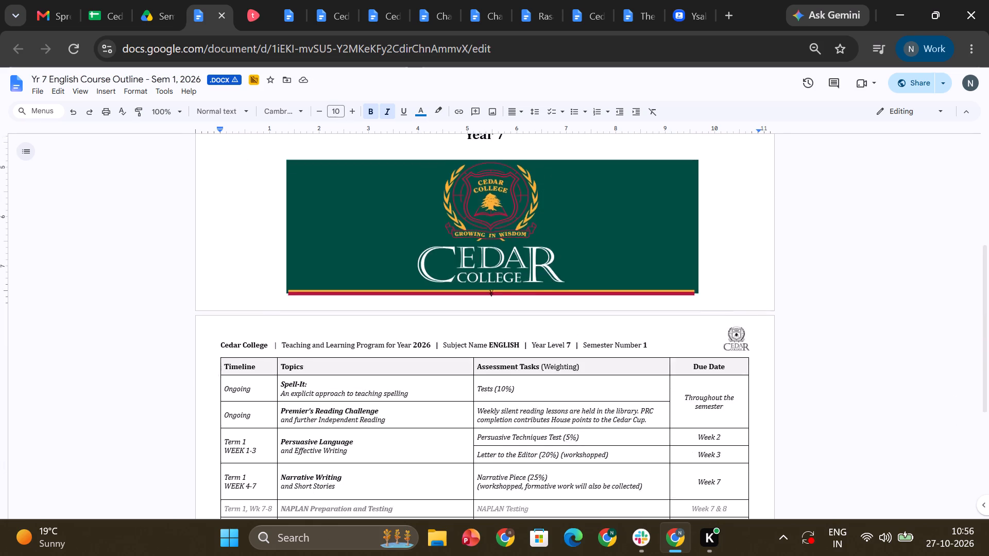
scroll(427, 318, "down", 2)
scroll(503, 315, "down", 1)
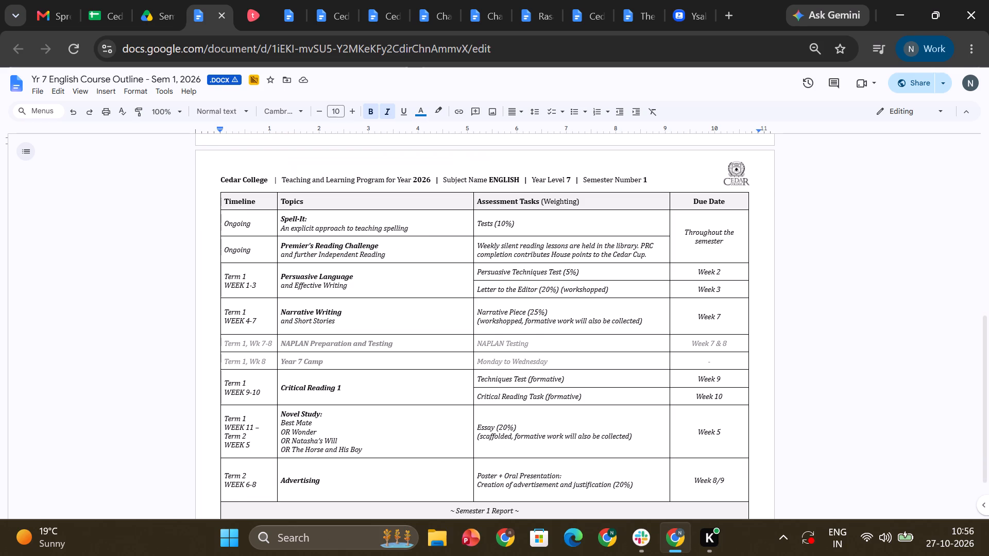
scroll(488, 317, "up", 1)
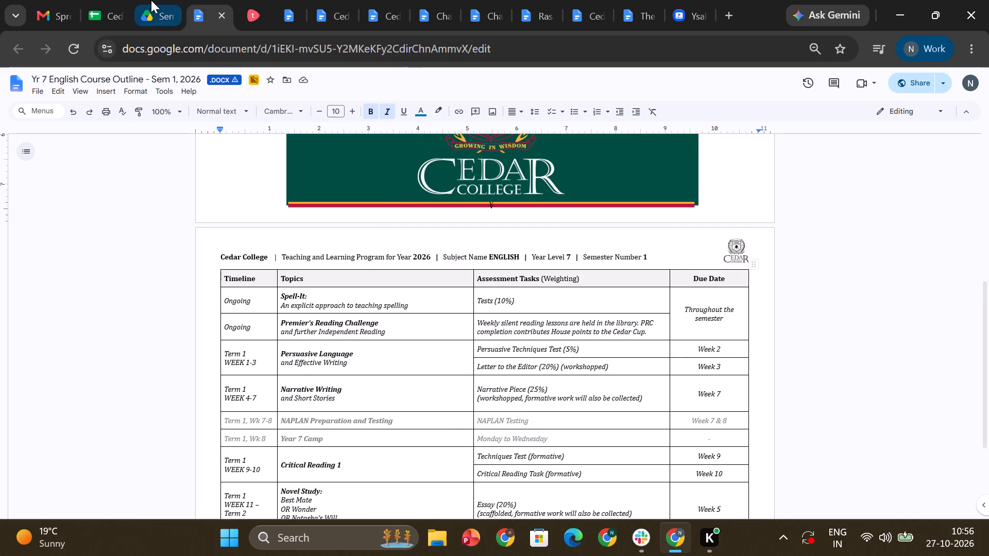
Open _Persuasive Web Article Unit Plan (2026).docx from the Effective and Persuasive Writing Unit folder in Google Drive.
left_click(152, 0)
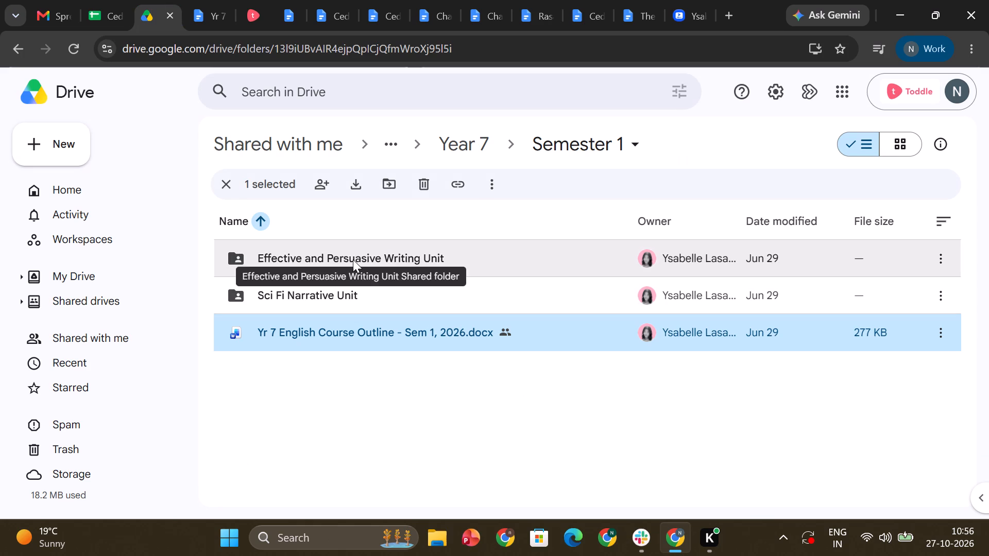
double_click(353, 259)
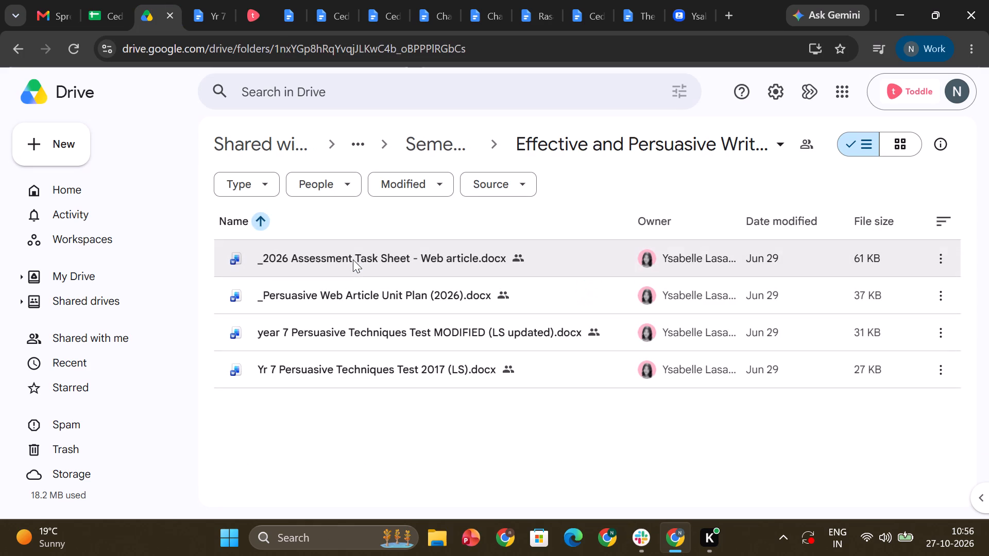
double_click(377, 297)
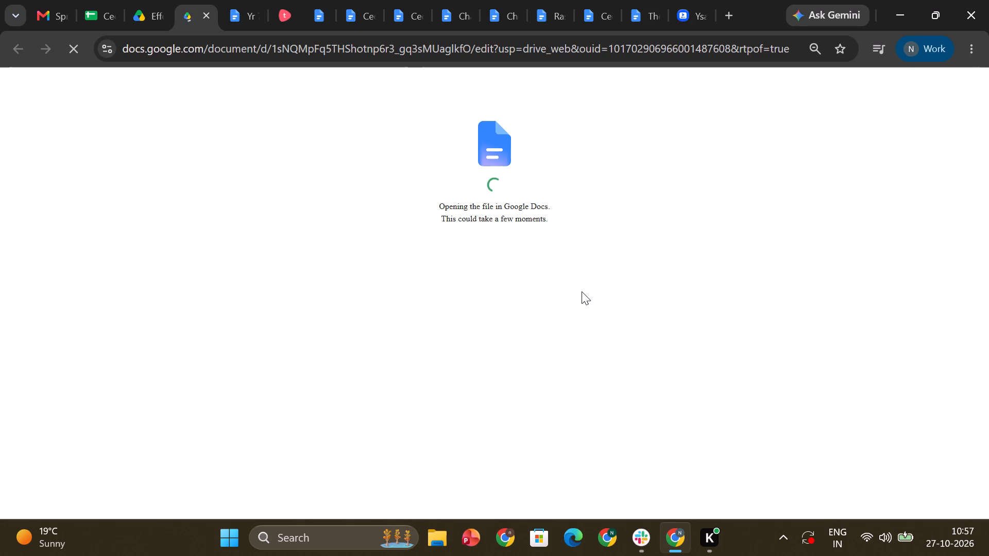
Examine the persuasive article unit plan's capabilities, achievement standard, weekly content, assessments, learning intentions and success criteria.
scroll(581, 291, "down", 1)
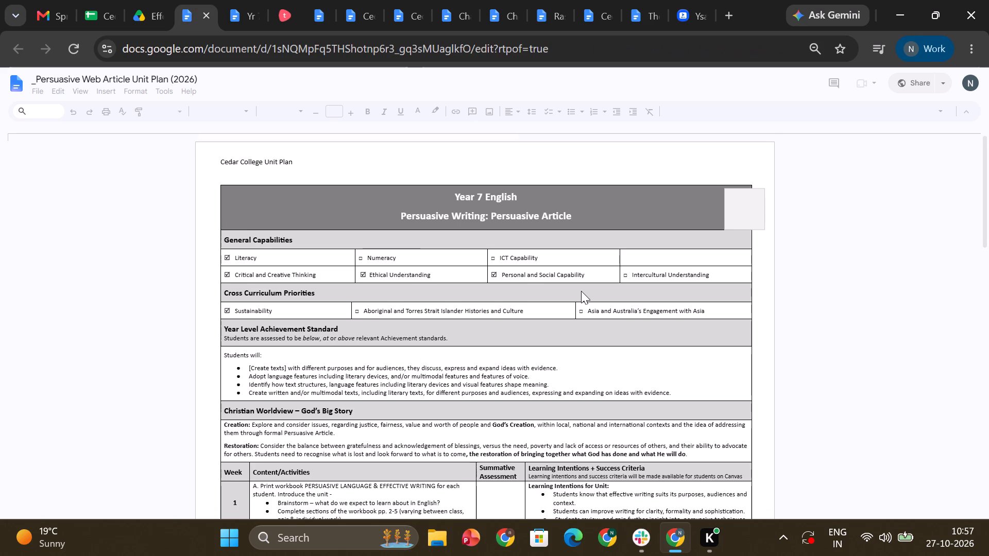
scroll(581, 291, "down", 6)
scroll(581, 291, "up", 3)
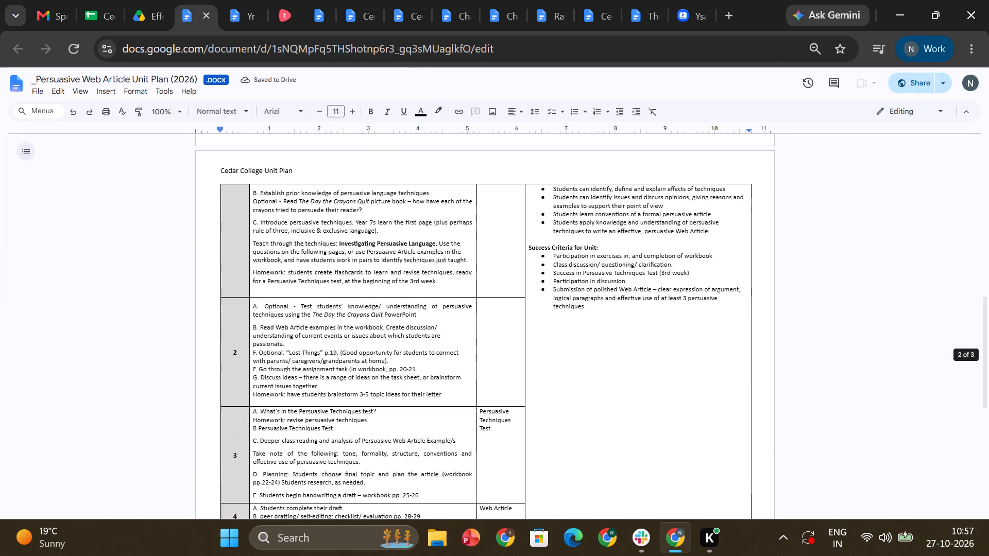
scroll(581, 291, "up", 2)
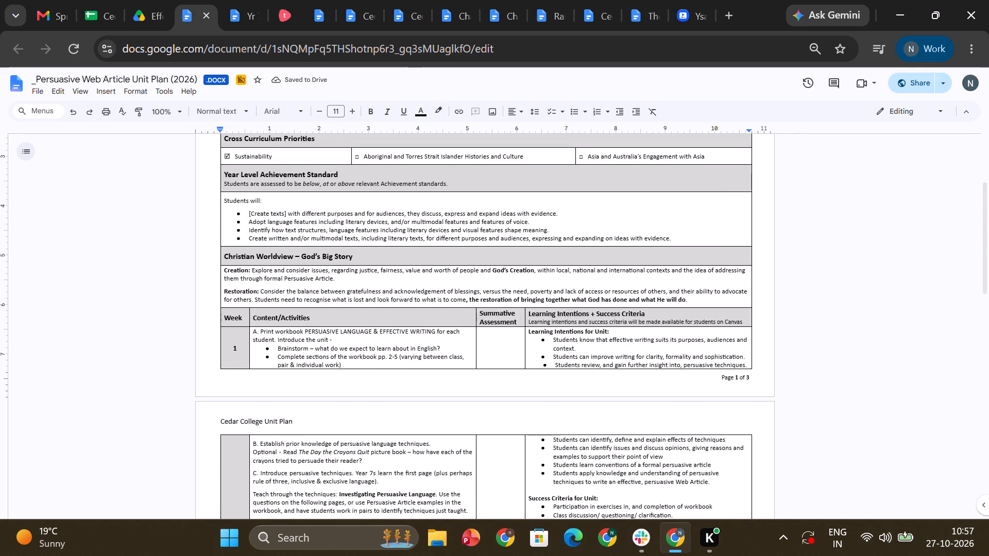
scroll(594, 302, "down", 8)
scroll(595, 310, "up", 7)
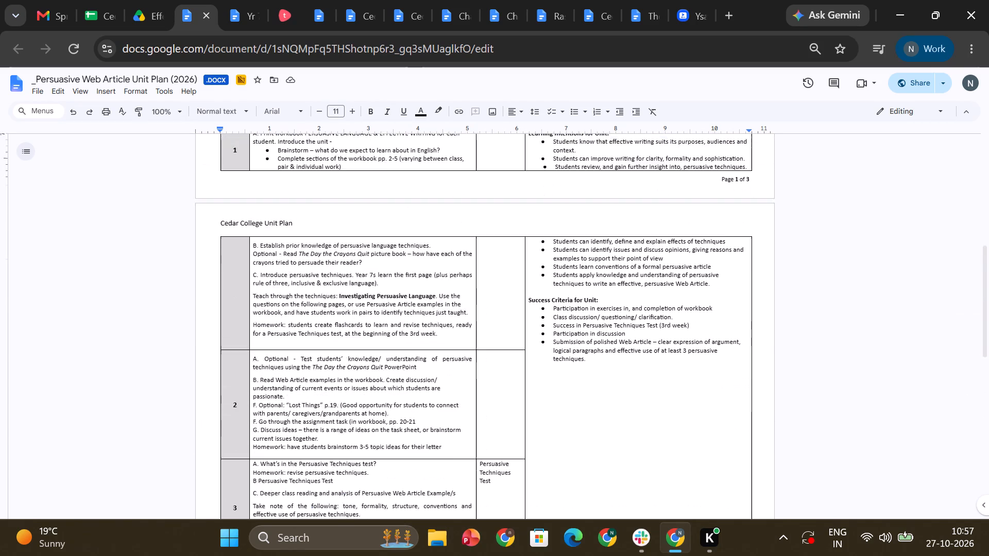
scroll(595, 310, "up", 1)
scroll(596, 310, "down", 1)
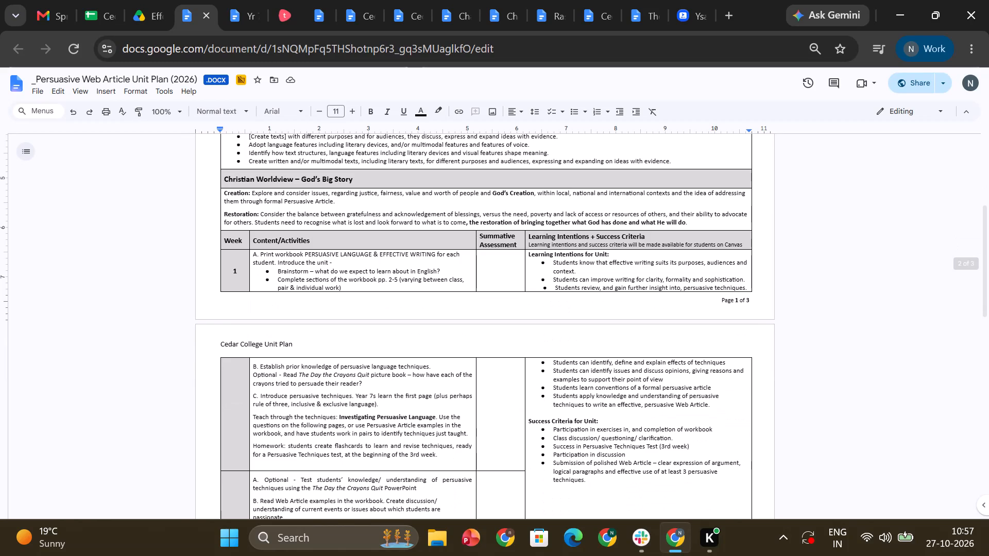
scroll(592, 320, "up", 9)
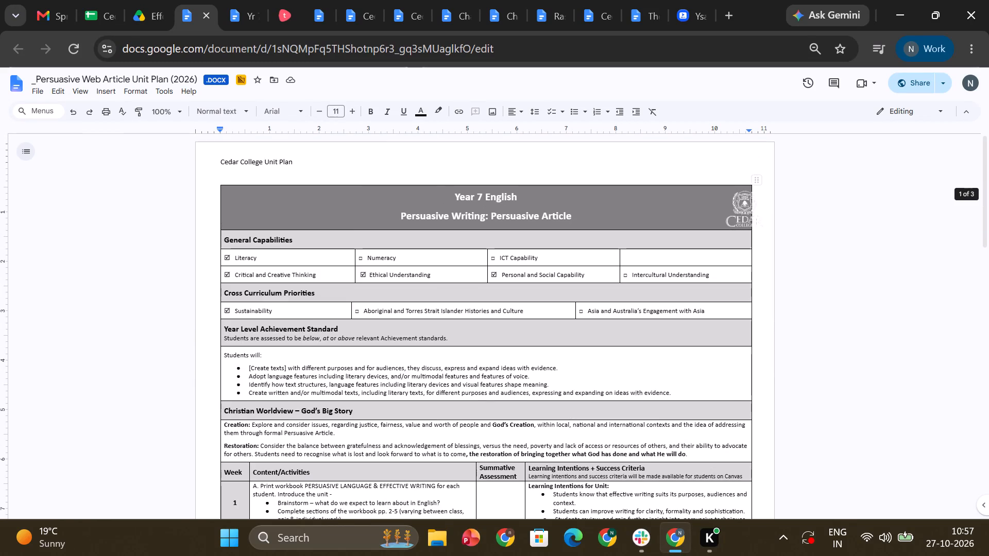
Switch to Toddle, close the Year 8 Commedia unit plan shown beside it, and return to the courses home page.
left_click(291, 6)
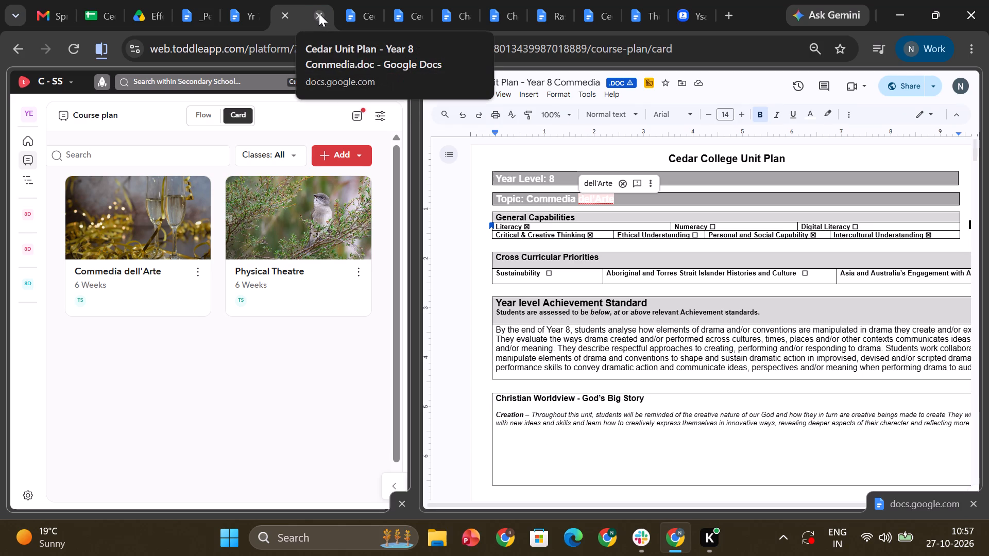
left_click(319, 13)
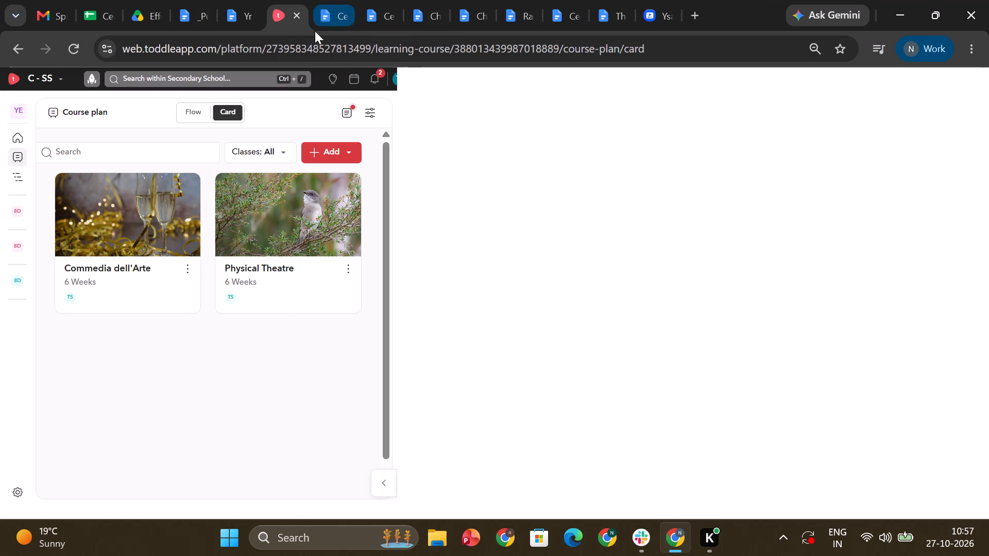
left_click(425, 386)
key("h")
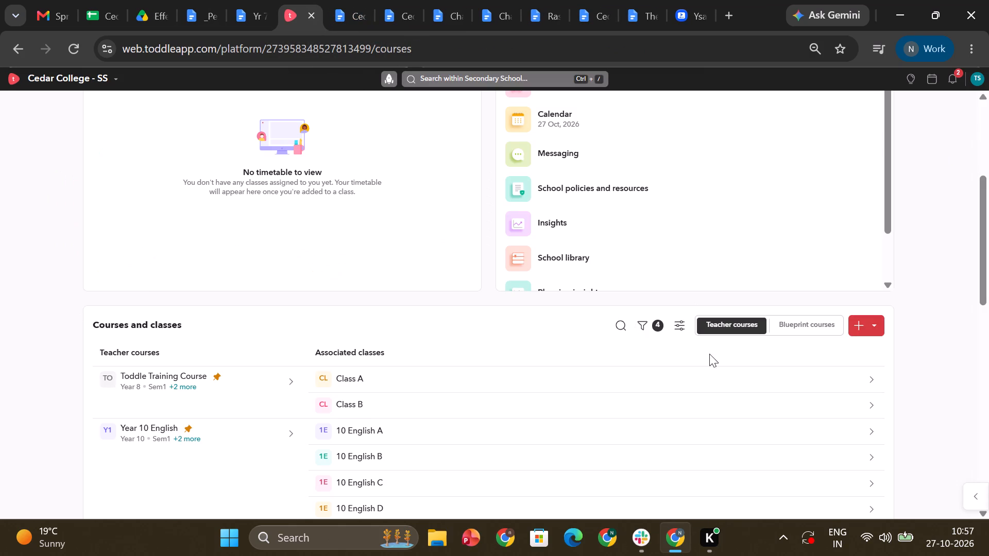
Filter the courses and classes list to include all grades.
left_click(655, 326)
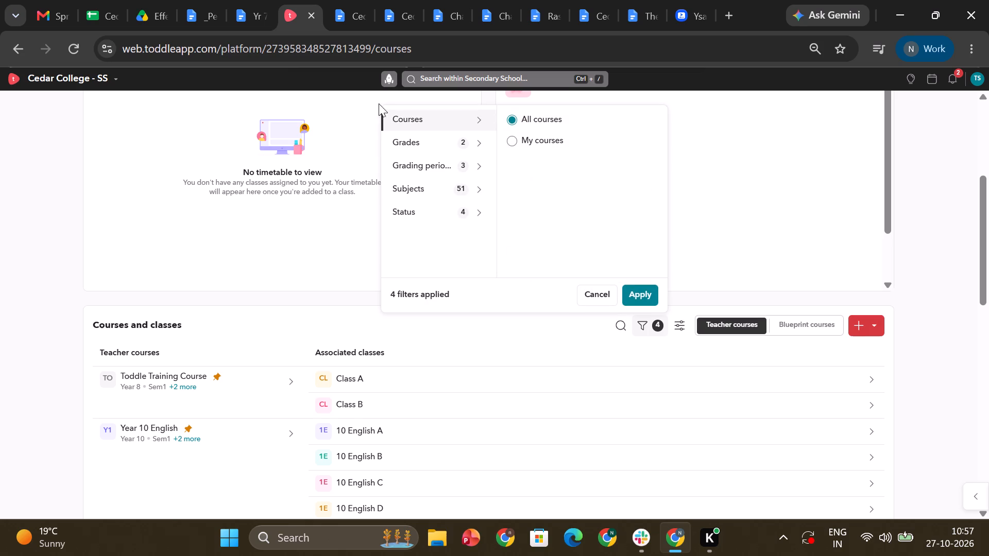
left_click(394, 137)
left_click(529, 117)
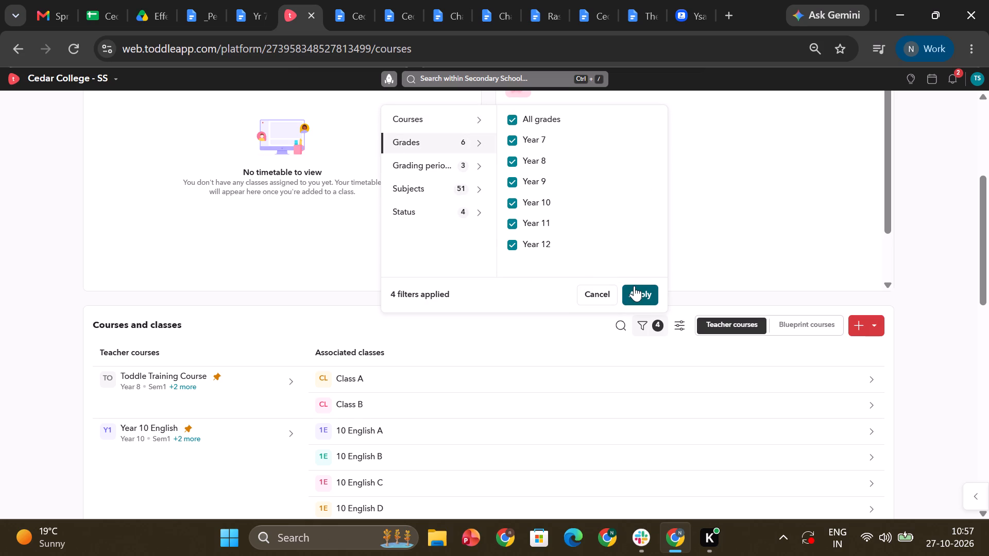
left_click(639, 289)
Search the courses for "english" and open the Year 7 English course.
left_click(625, 324)
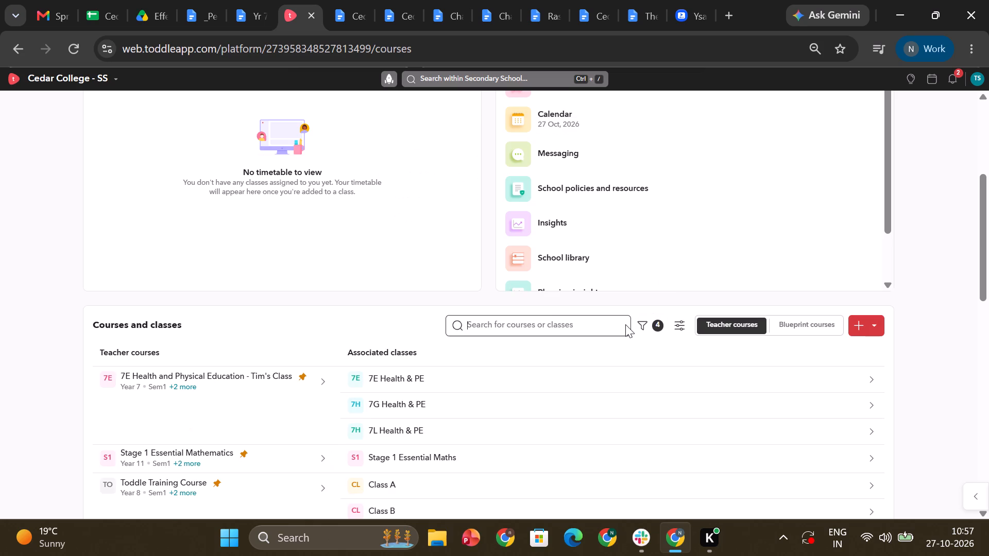
type("englisg")
key("BackSpace")
key("h")
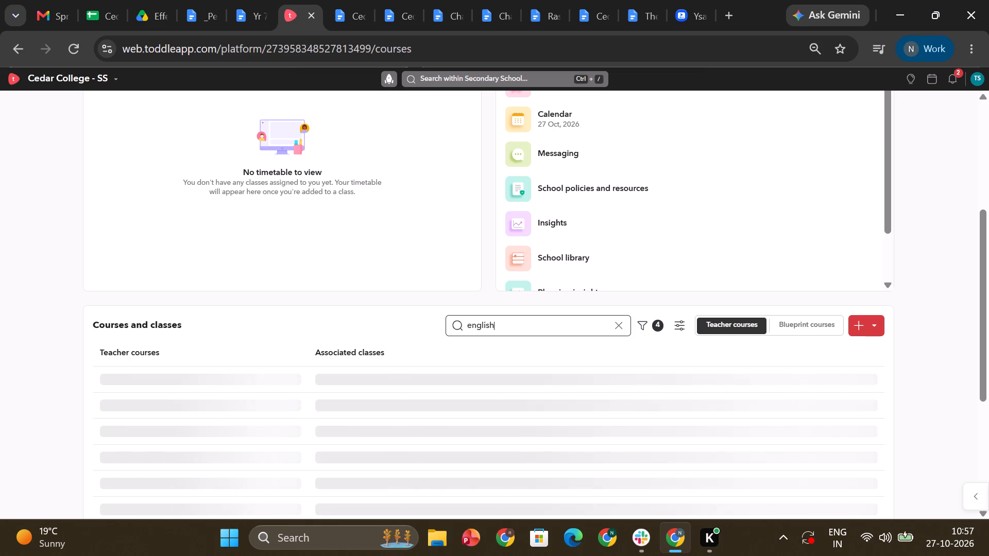
scroll(214, 371, "down", 1)
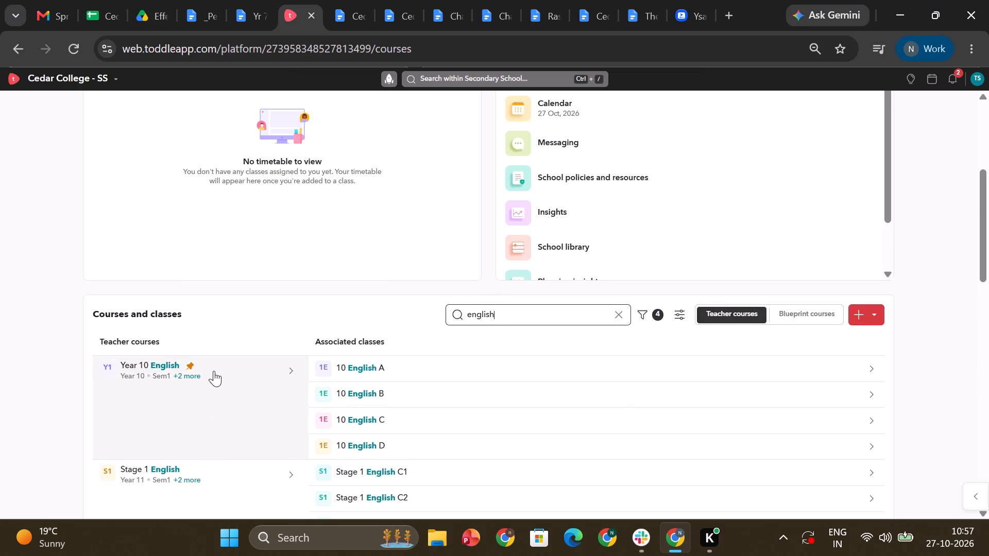
scroll(214, 371, "down", 5)
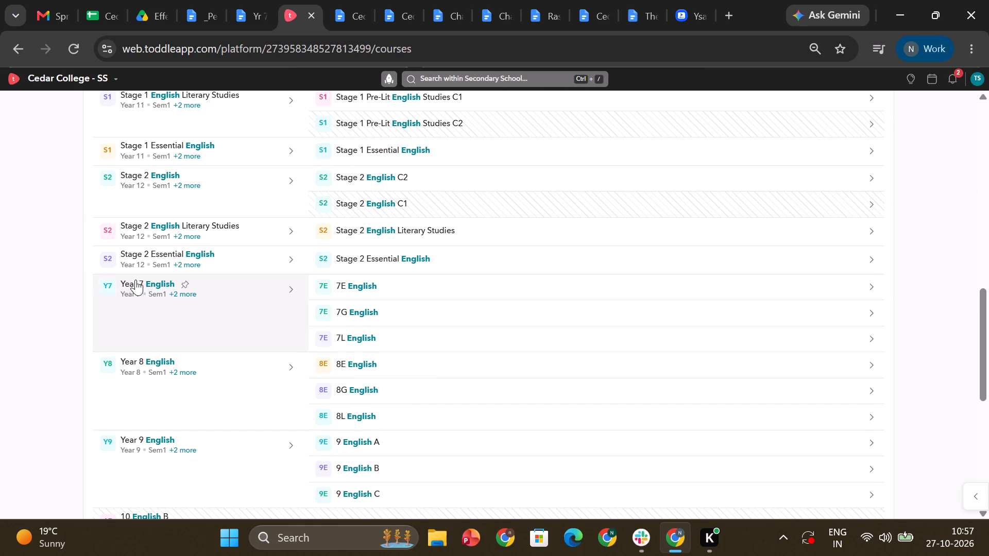
left_click(135, 279)
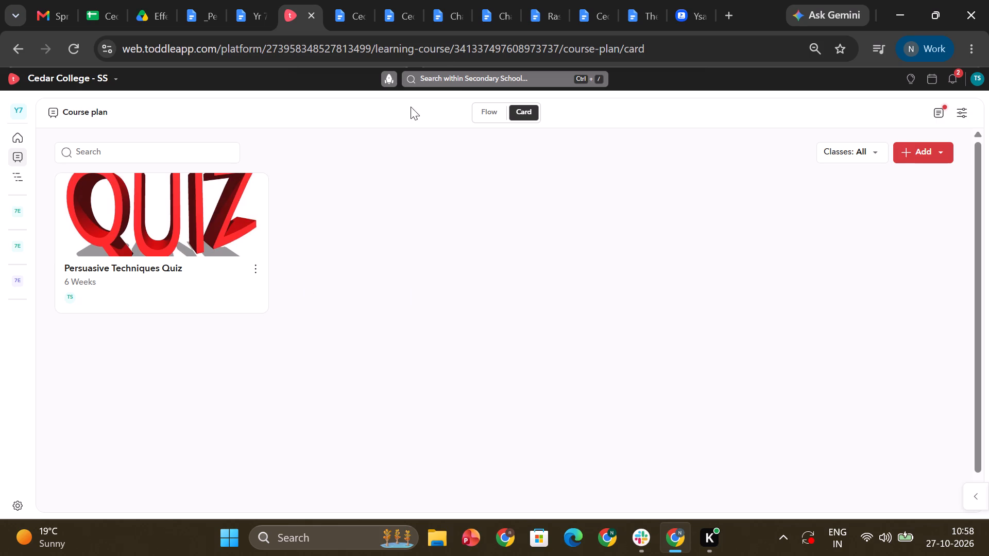
Close the Yr 7 English Course Outline - Sem 1, 2026 document, keeping the persuasive unit plan open.
left_click(255, 1)
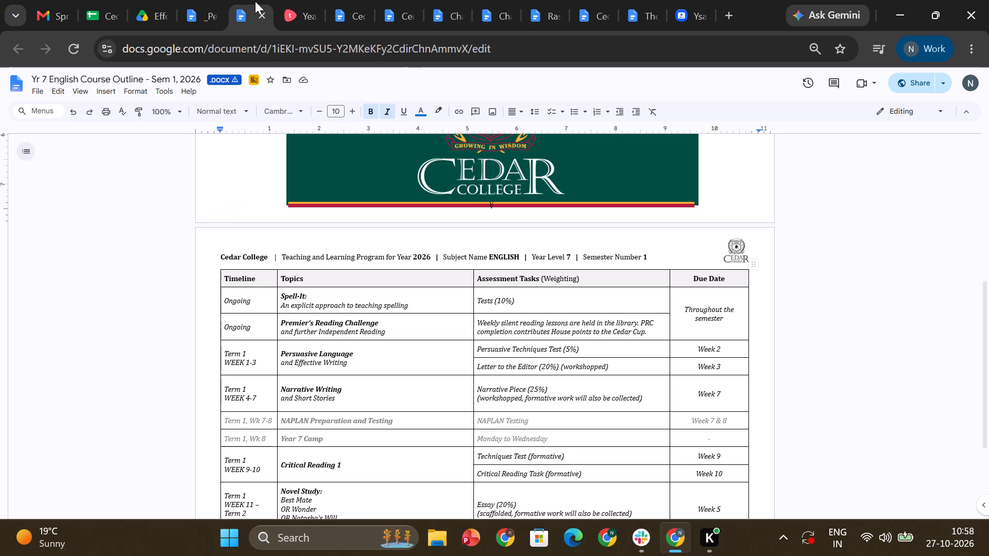
scroll(287, 282, "up", 7)
left_click(178, 0)
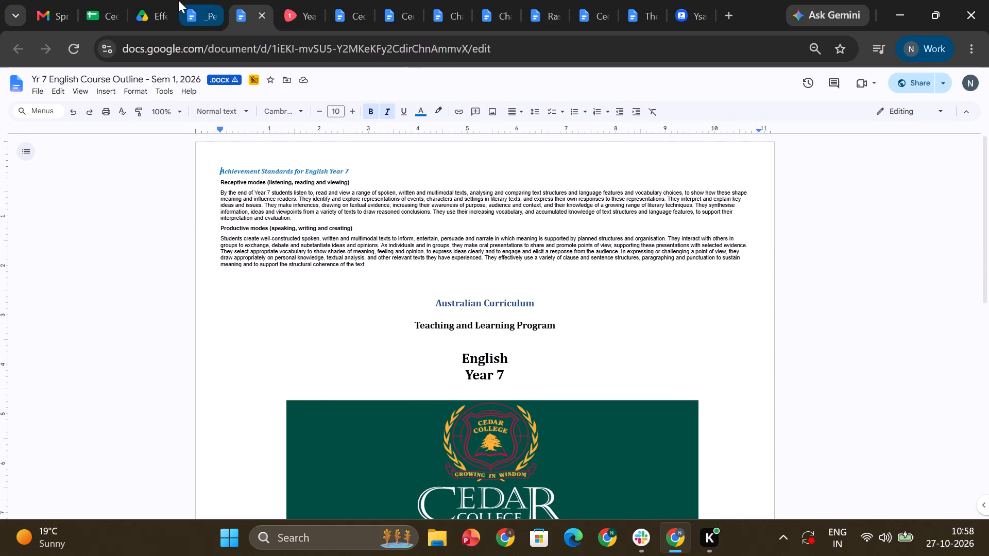
left_click_drag(193, 5, 251, 8)
left_click(211, 11)
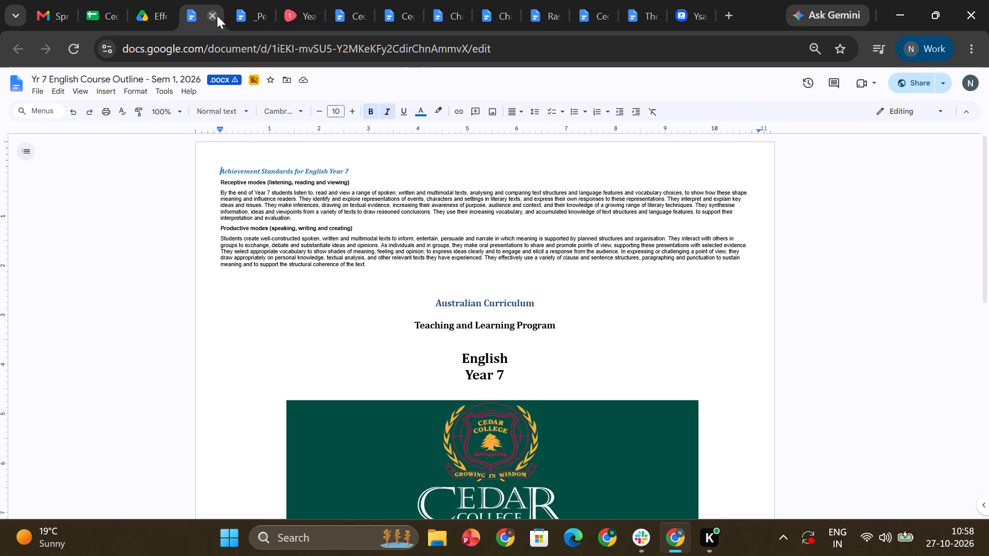
left_click(209, 13)
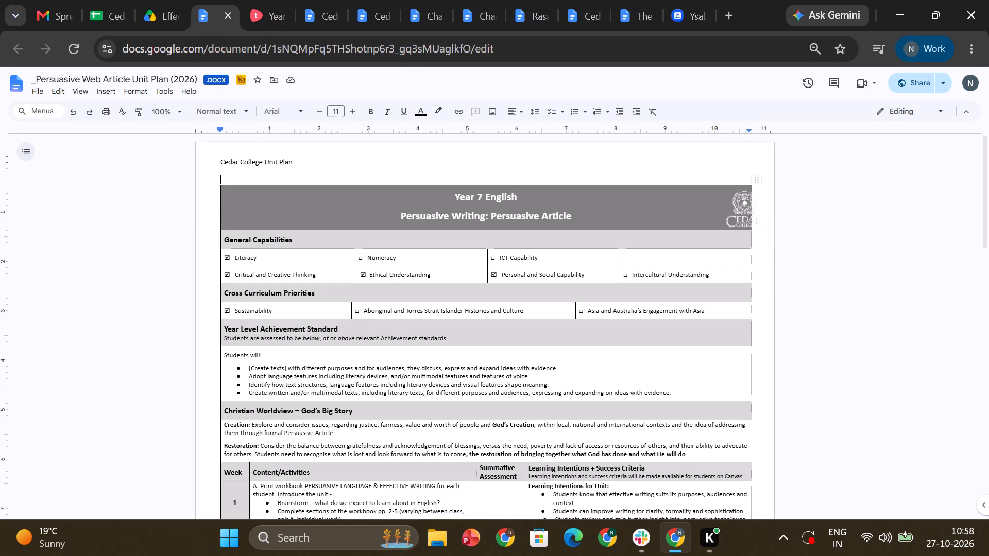
Show the Year 7 English course plan in split view with _Persuasive Web Article Unit Plan (2026).docx.
left_click_drag(203, 3, 251, 1)
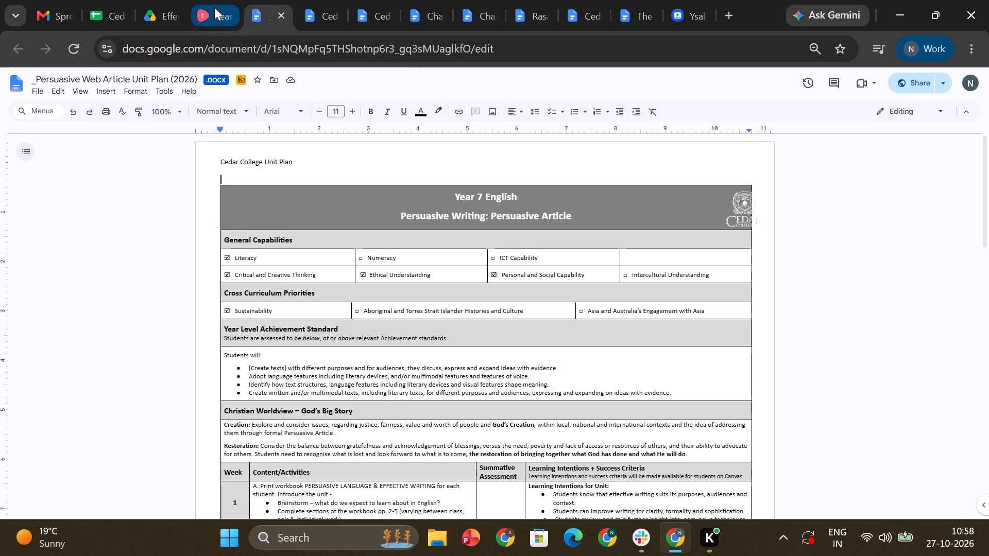
left_click(214, 7)
right_click(214, 7)
left_click(301, 50)
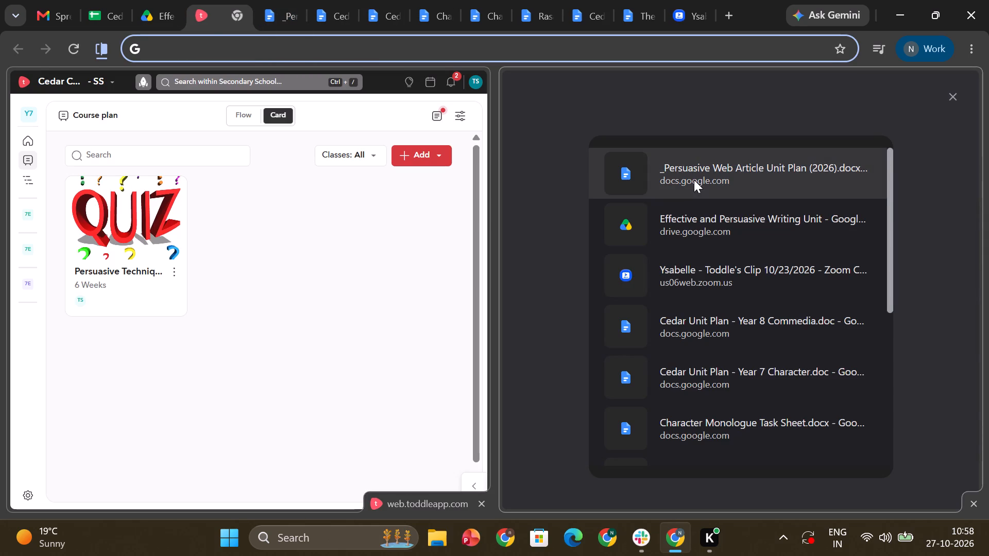
left_click(694, 180)
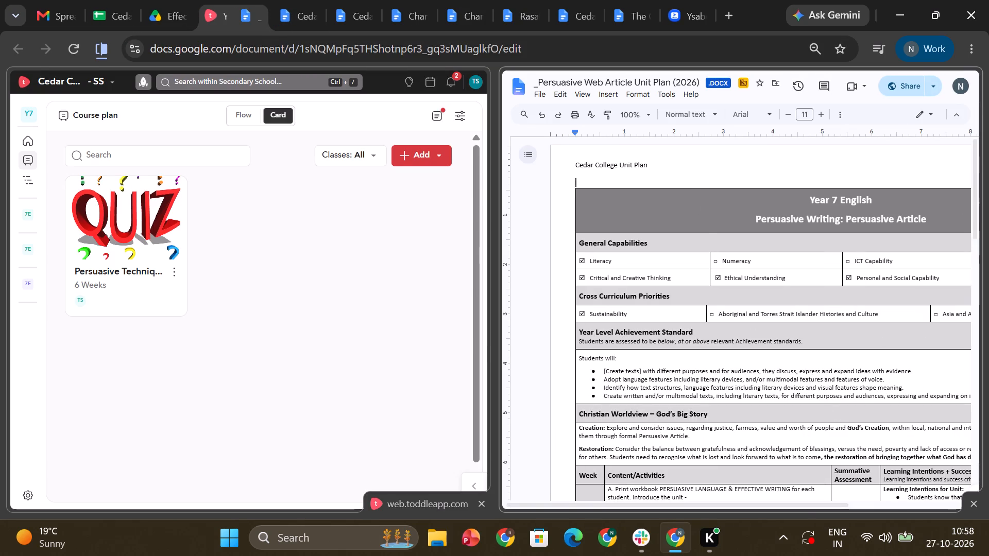
Open the existing Persuasive Techniques Quiz unit and examine its planner and learning sequence.
scroll(704, 314, "up", 2)
left_click(143, 249)
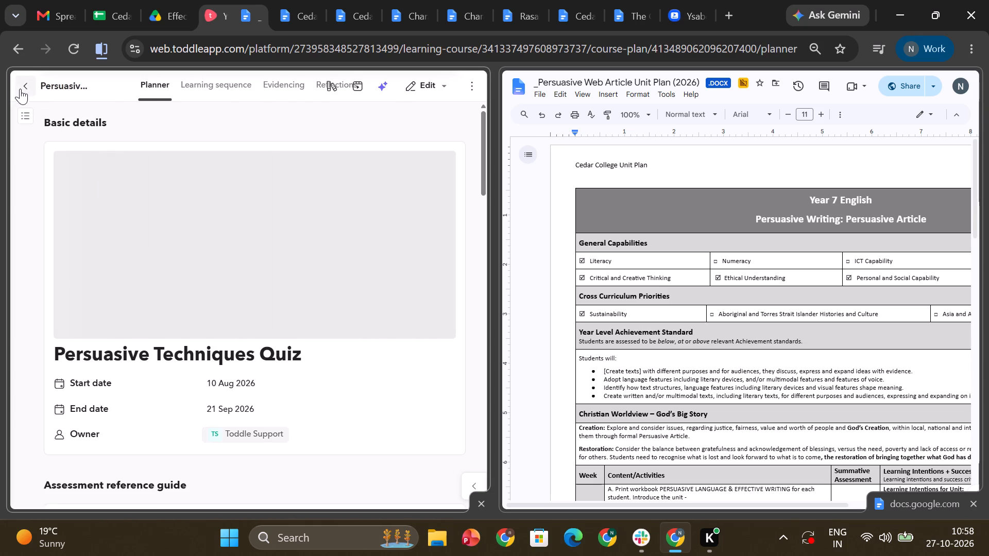
scroll(292, 346, "down", 3)
scroll(349, 327, "down", 3)
scroll(348, 327, "up", 7)
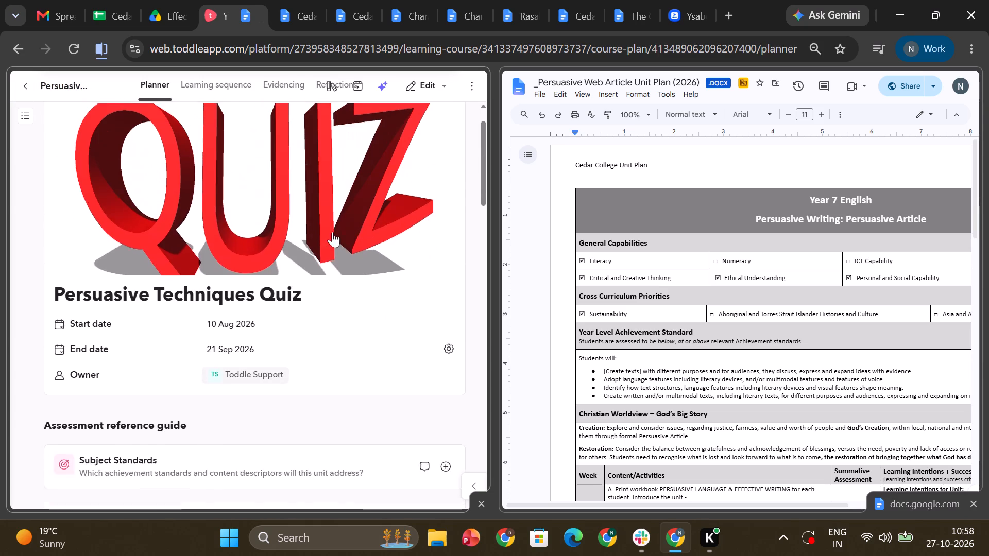
left_click(211, 93)
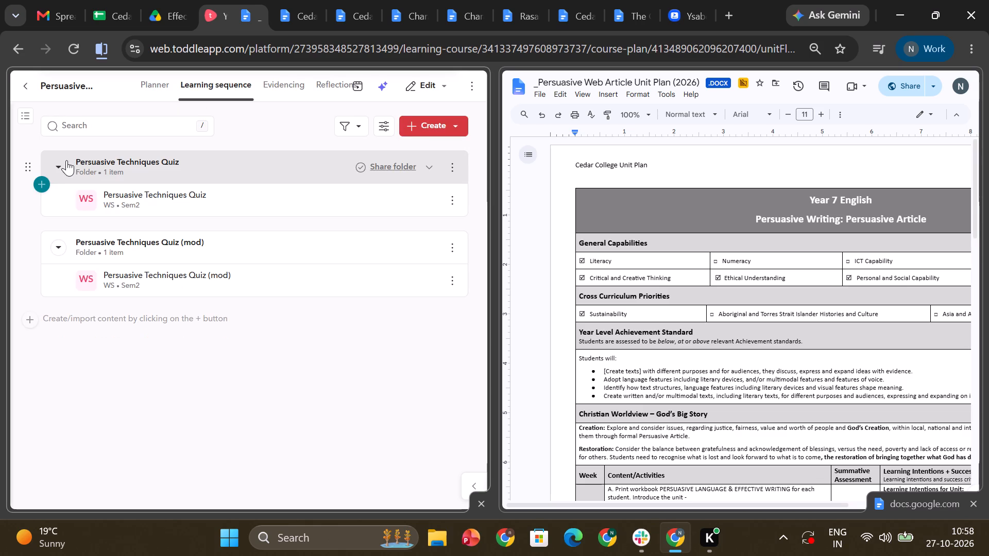
Return to the Year 7 English course plan and create a new unit with the CC Custom AusC Planner template.
left_click(27, 91)
left_click(429, 157)
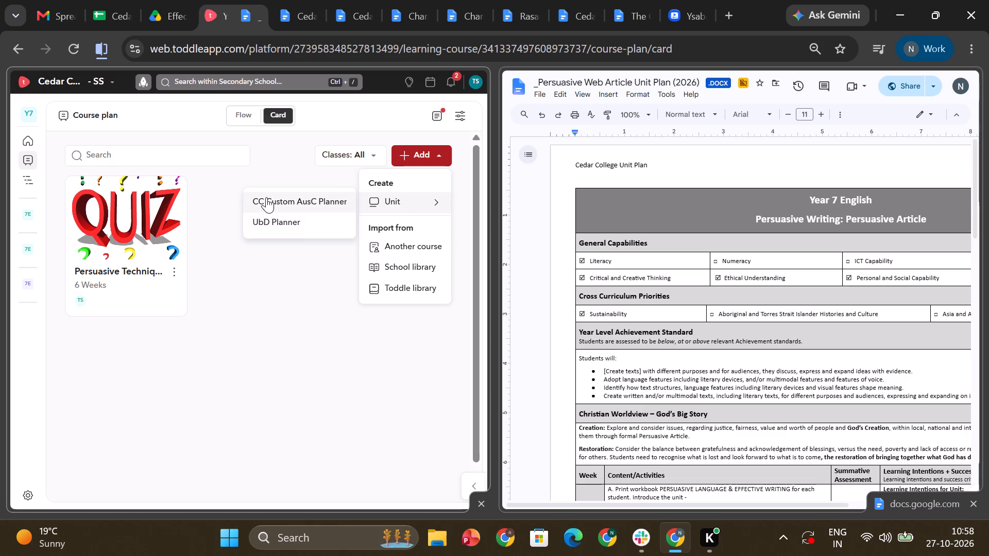
left_click(266, 197)
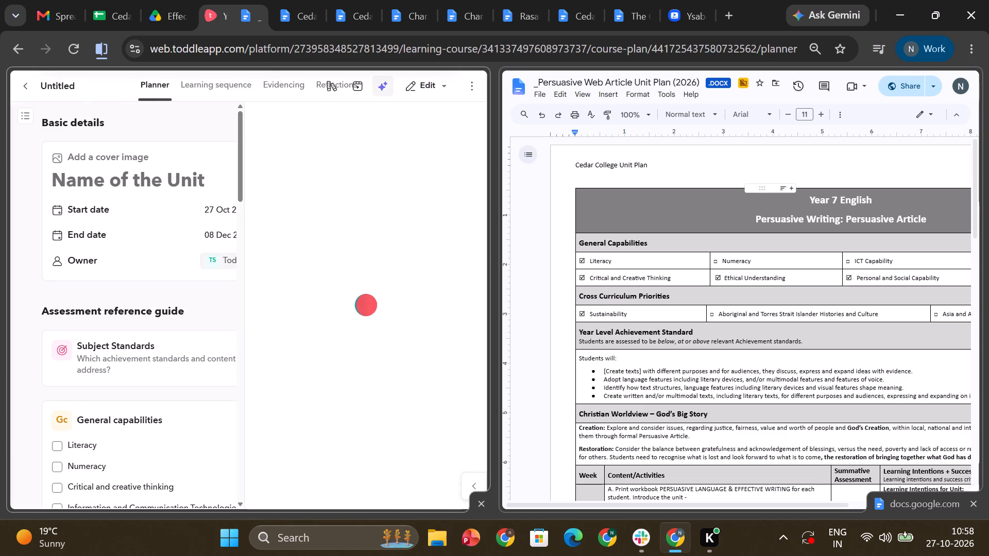
Copy the title "Persuasive Writing: Persuasive Article" from the source document into the new unit's name.
left_click_drag(755, 213, 929, 215)
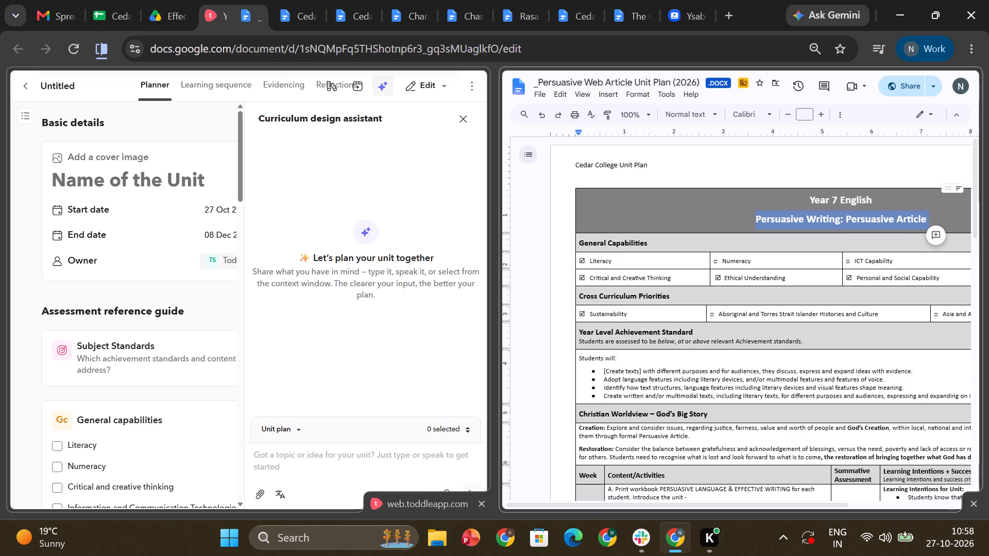
key("ctrl+c")
left_click(101, 189)
key("ctrl+v")
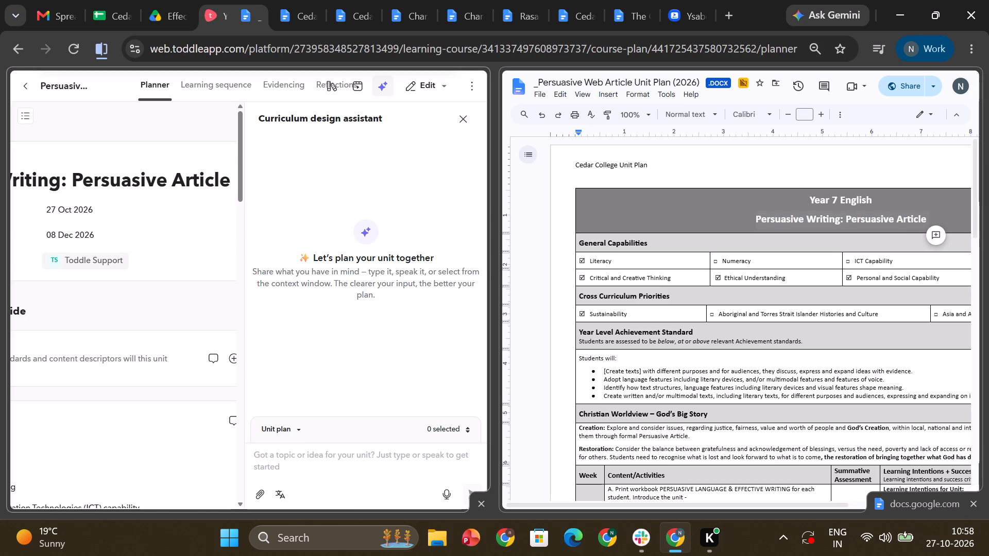
Widen the Toddle pane and close the Curriculum design assistant.
left_click_drag(491, 267, 588, 271)
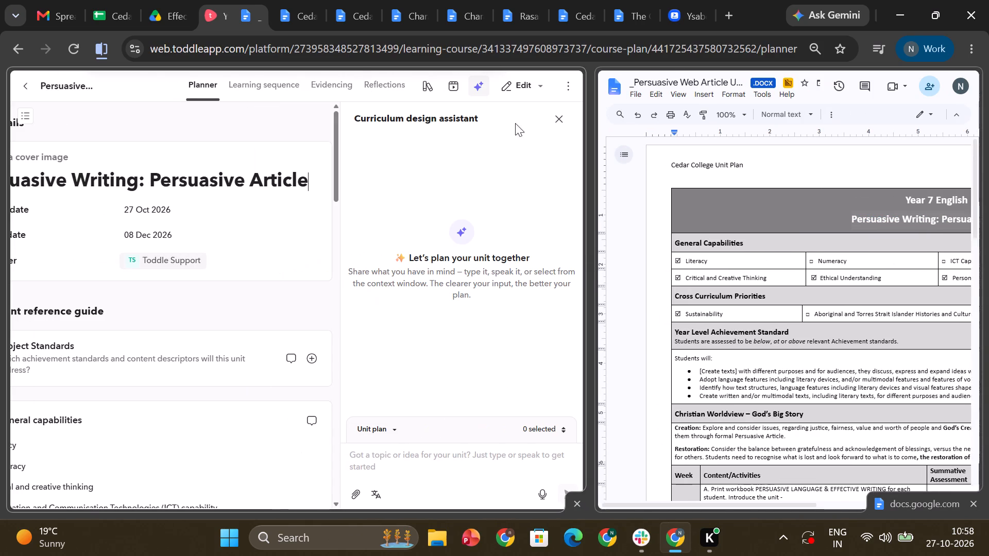
left_click(552, 120)
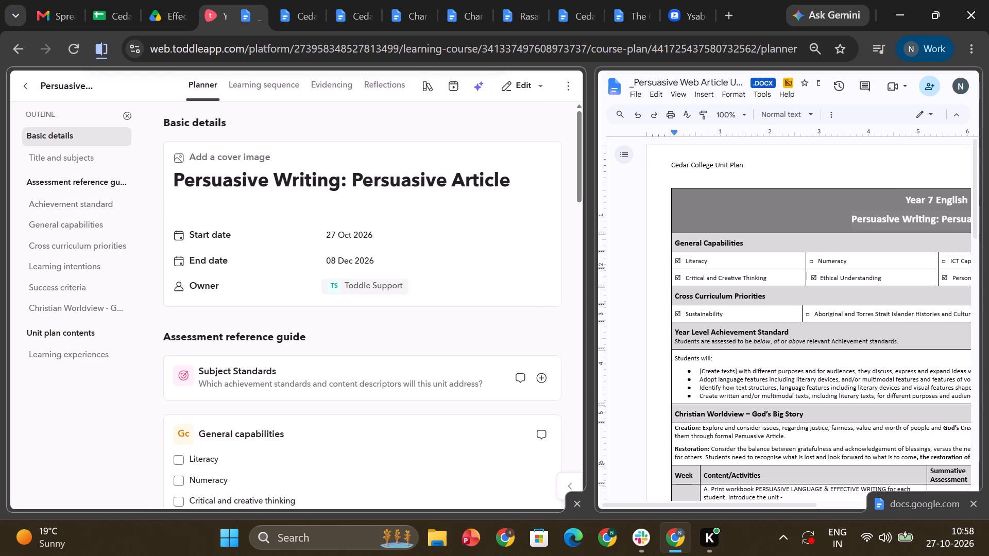
Prefix the unit name with "[2026-27]" followed by a space.
left_click(171, 181)
left_click(177, 184)
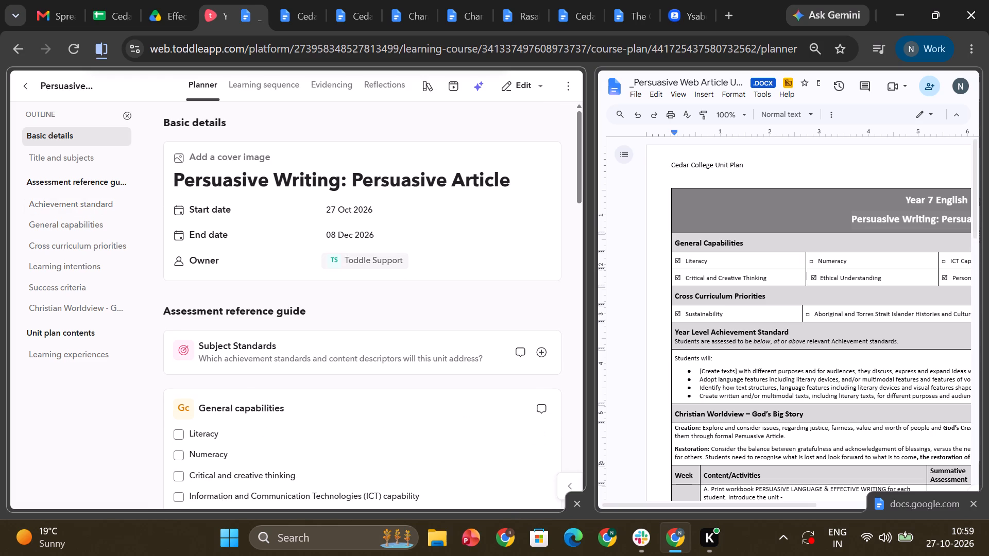
type("202")
type("6-27")
key("bracketright")
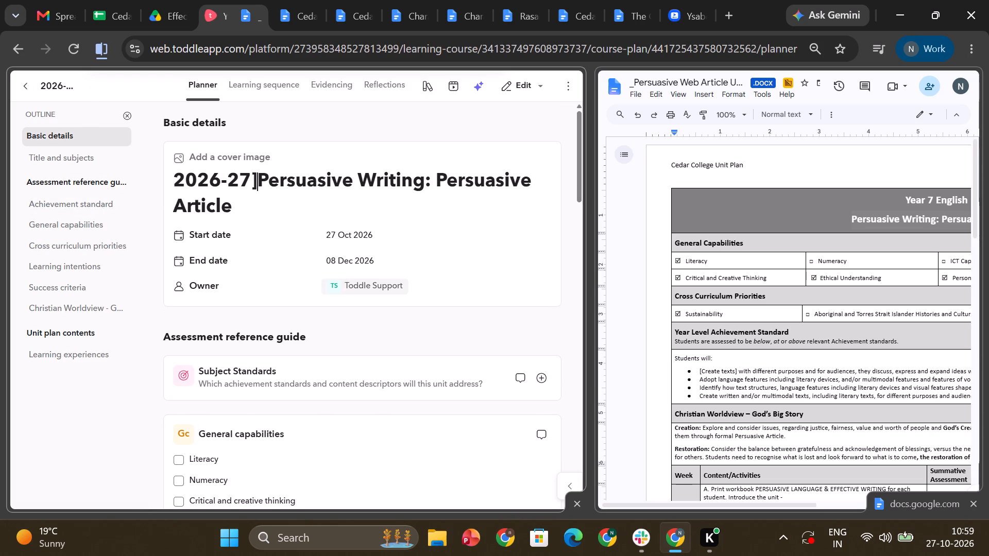
key("Left")
key("Left")
key("Left")
key("Left")
key("Left")
key("Left")
key("Left")
key("Left")
key("bracketleft")
key("Right")
key("Right")
key("Right")
key("Right")
key("Right")
key("Right")
key("Right")
key("Right")
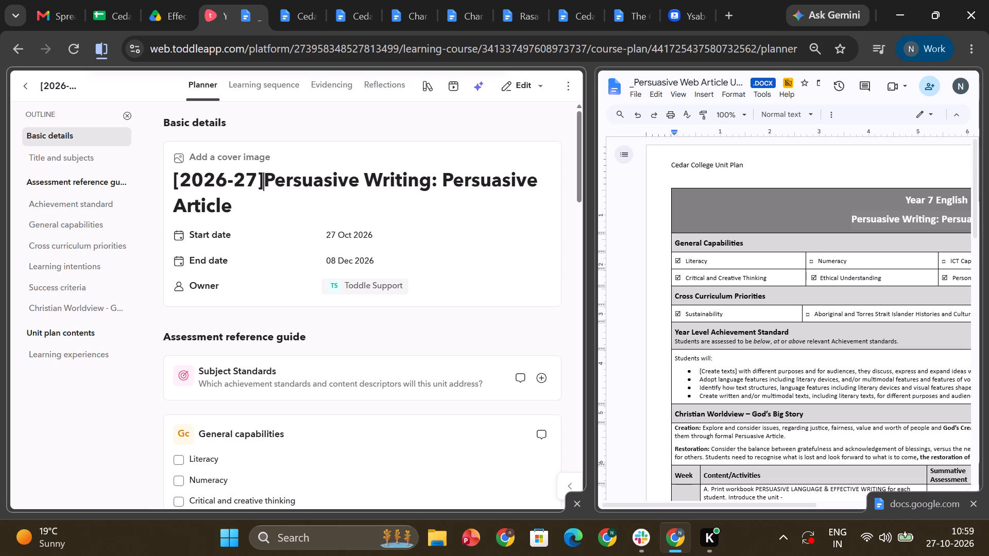
key("space")
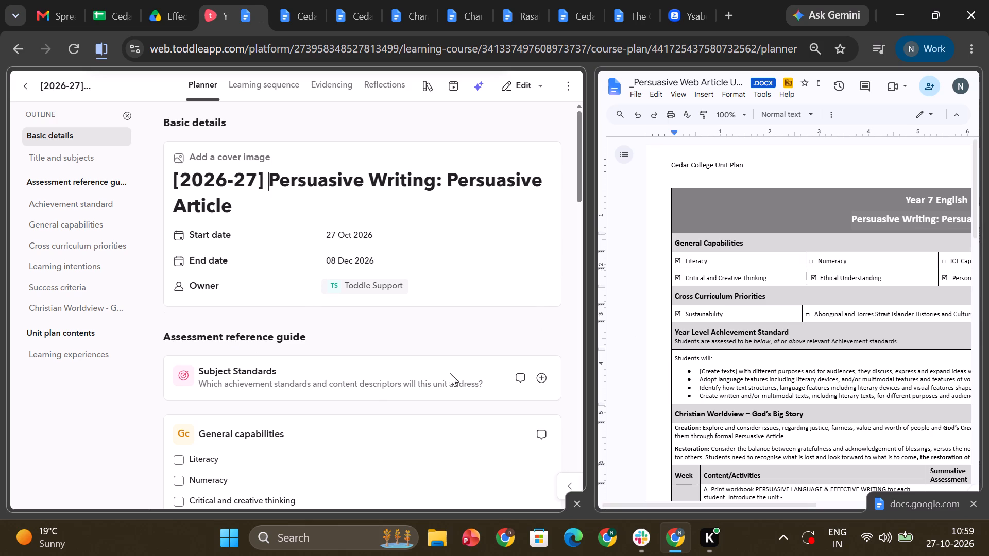
Narrow the Toddle pane to give the source document more room, and hide the planner's outline.
left_click_drag(591, 297, 540, 299)
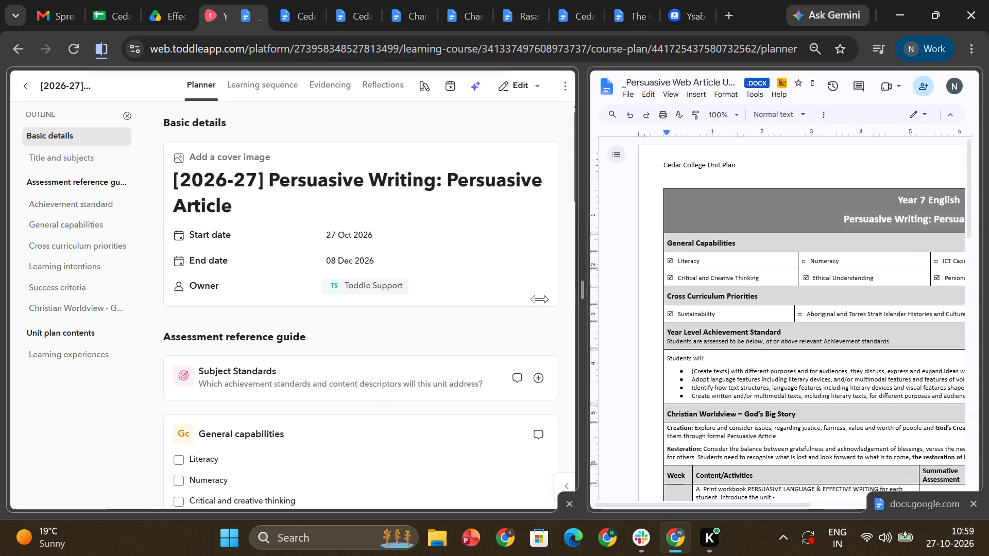
left_click_drag(540, 299, 526, 299)
left_click(131, 117)
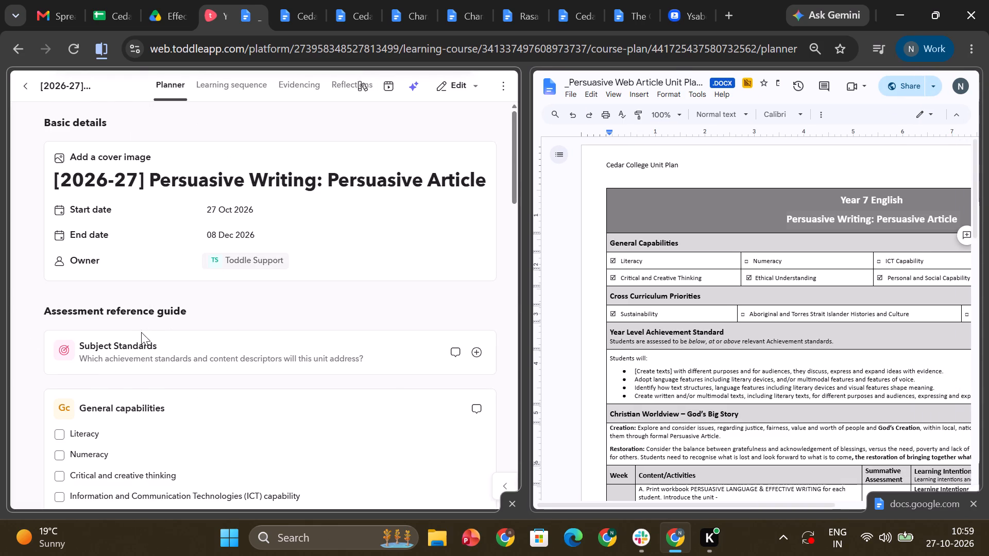
Select Literacy and Numeracy under the new unit's General capabilities.
scroll(195, 340, "down", 2)
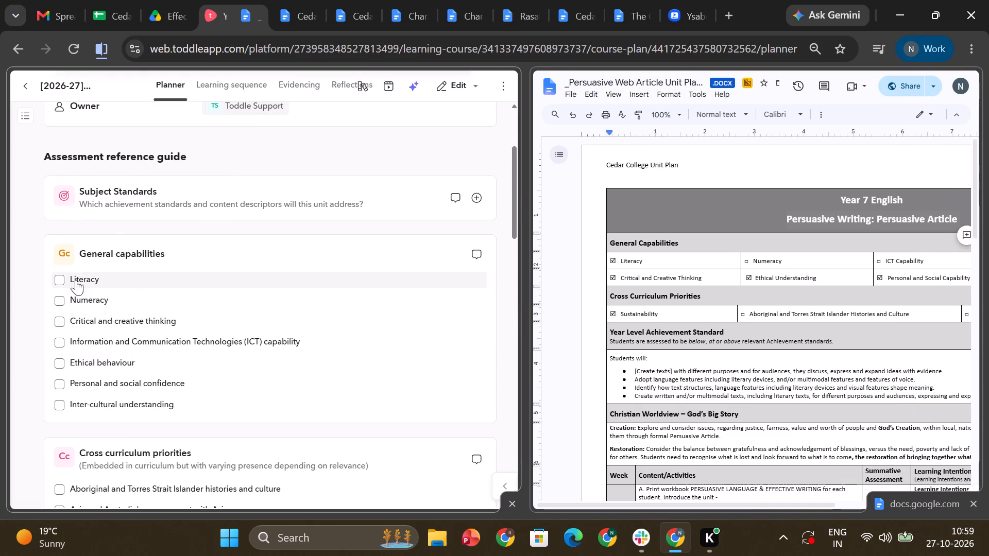
left_click(76, 280)
left_click(57, 298)
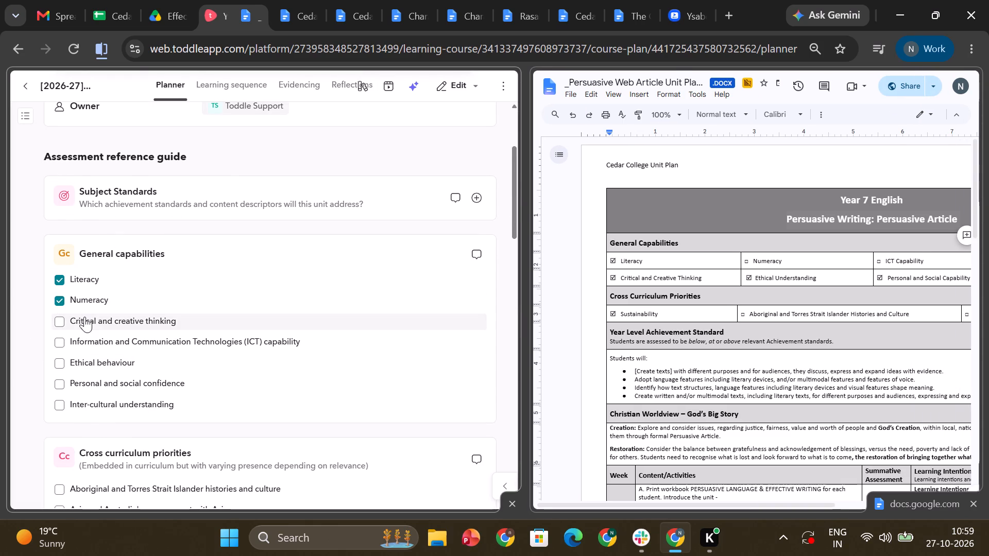
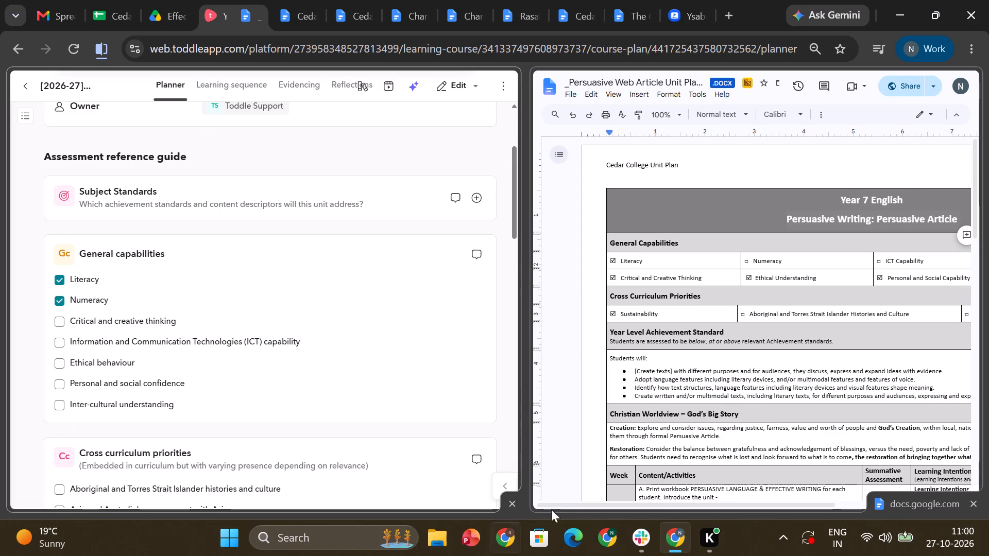
Select Critical and creative thinking, Information and Communication Technologies (ICT) capability, and Inter-cultural understanding under General capabilities.
scroll(920, 329, "down", 1)
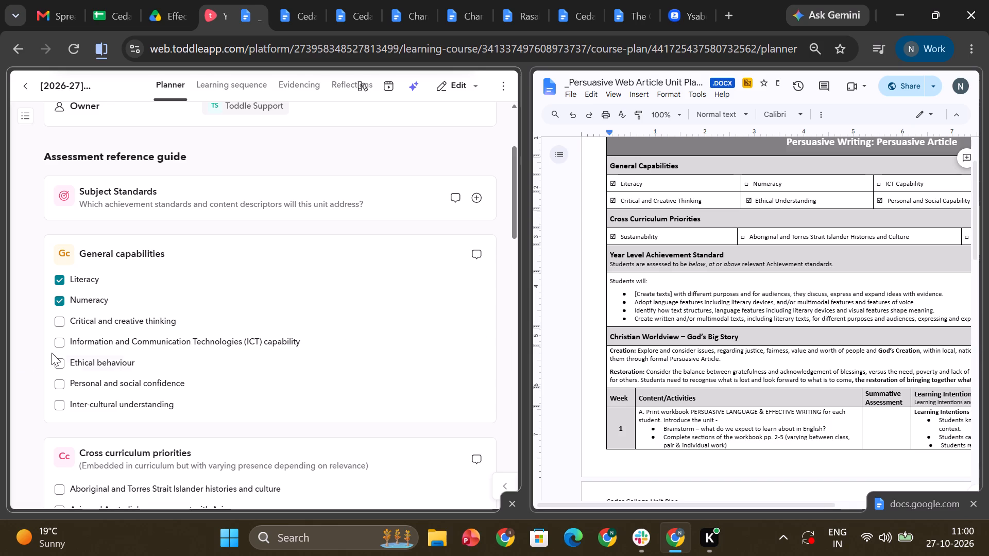
left_click(65, 345)
left_click(58, 344)
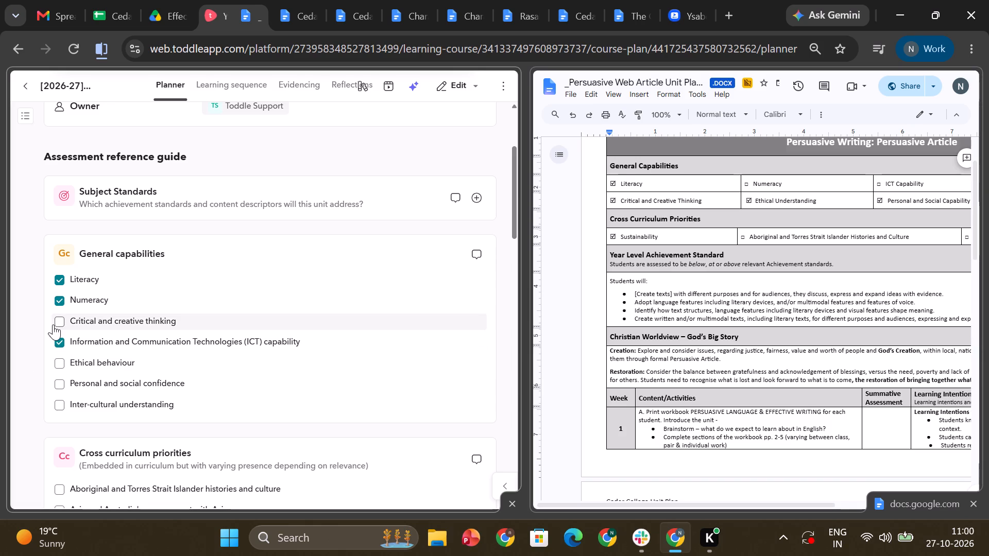
left_click(53, 324)
left_click(60, 319)
left_click(114, 401)
Open the English standard set from the unit's Subject Standards section.
left_click_drag(683, 504, 783, 499)
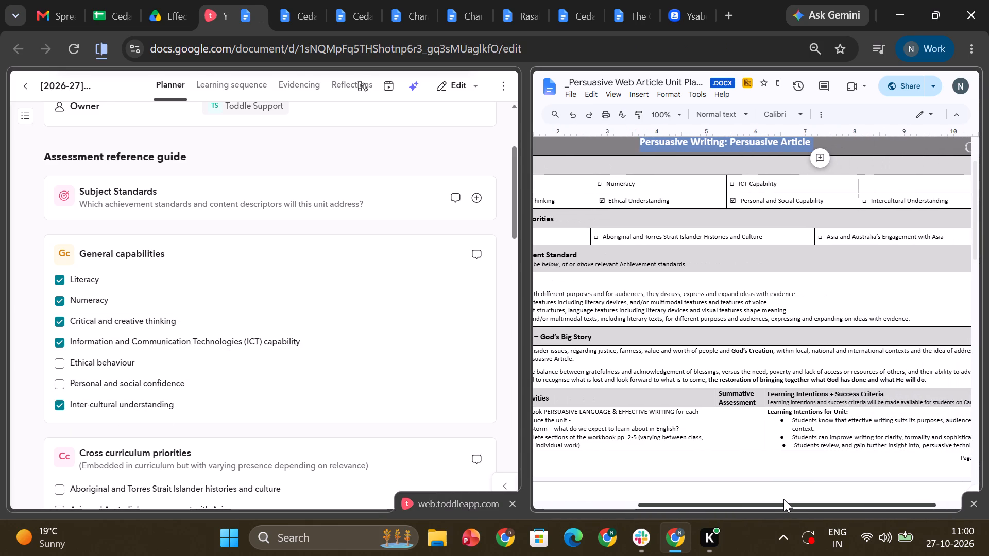
left_click_drag(783, 499, 749, 500)
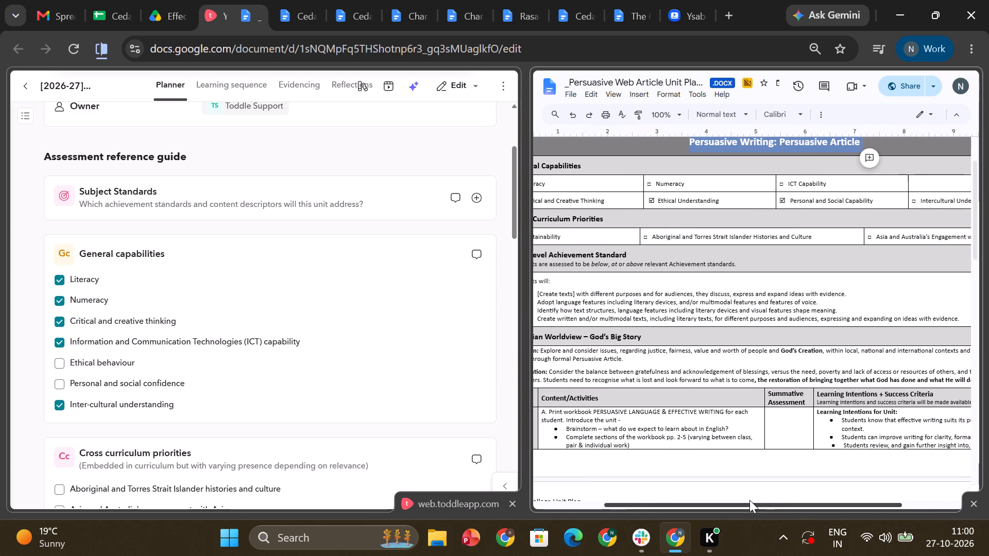
left_click_drag(749, 500, 715, 513)
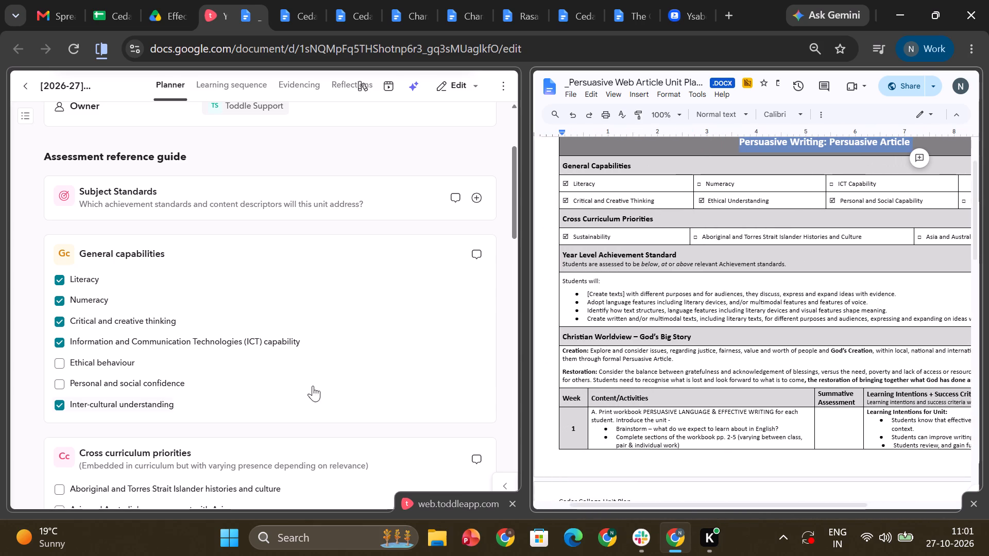
scroll(296, 377, "down", 2)
scroll(296, 377, "up", 4)
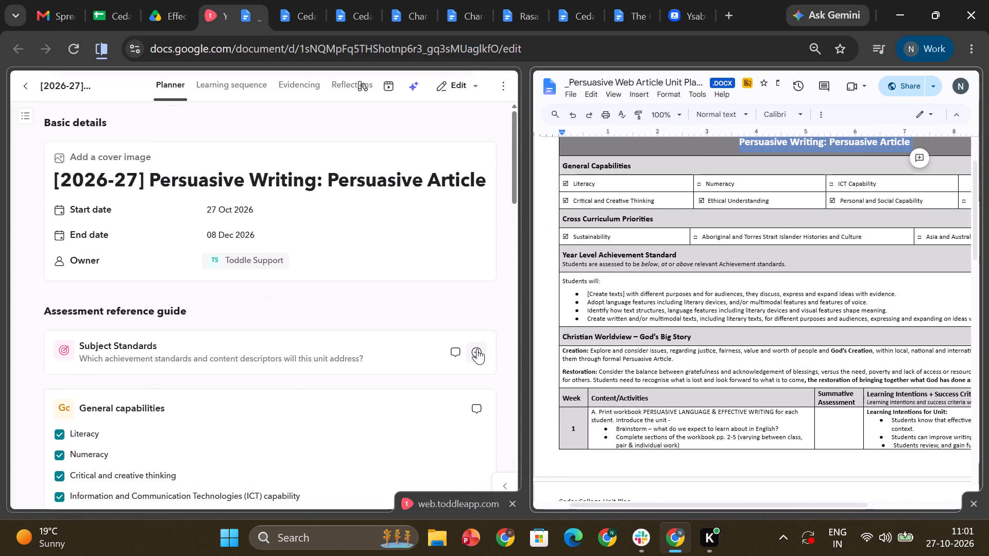
left_click(477, 349)
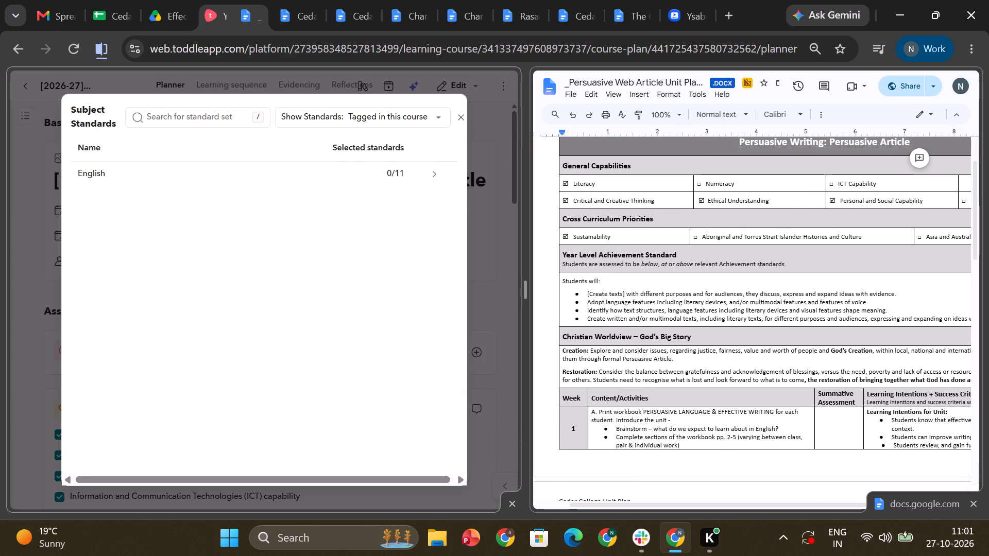
left_click(106, 169)
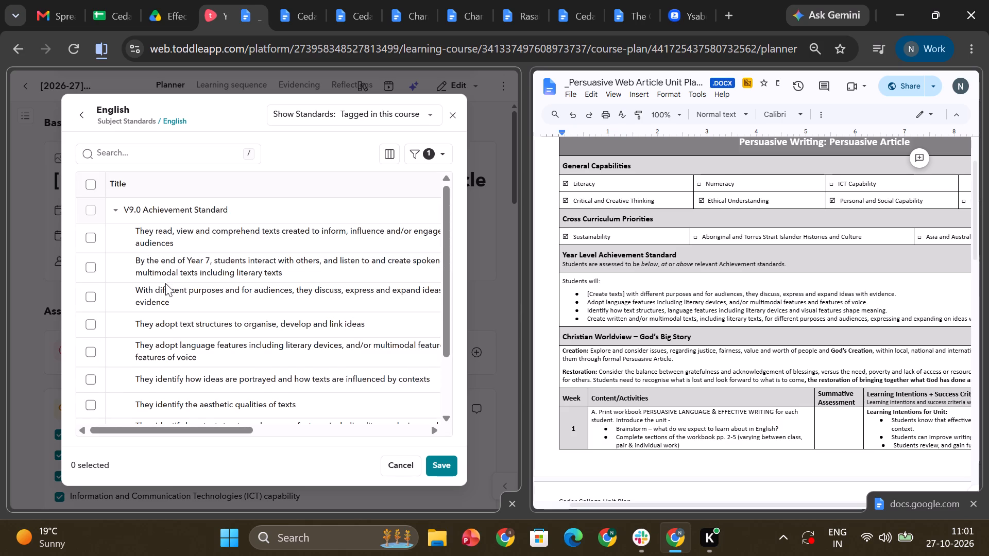
Filter the English standards to all grade levels and show All standards instead of only those tagged in this course.
scroll(195, 350, "down", 2)
scroll(195, 350, "up", 4)
scroll(195, 350, "down", 4)
scroll(217, 309, "up", 2)
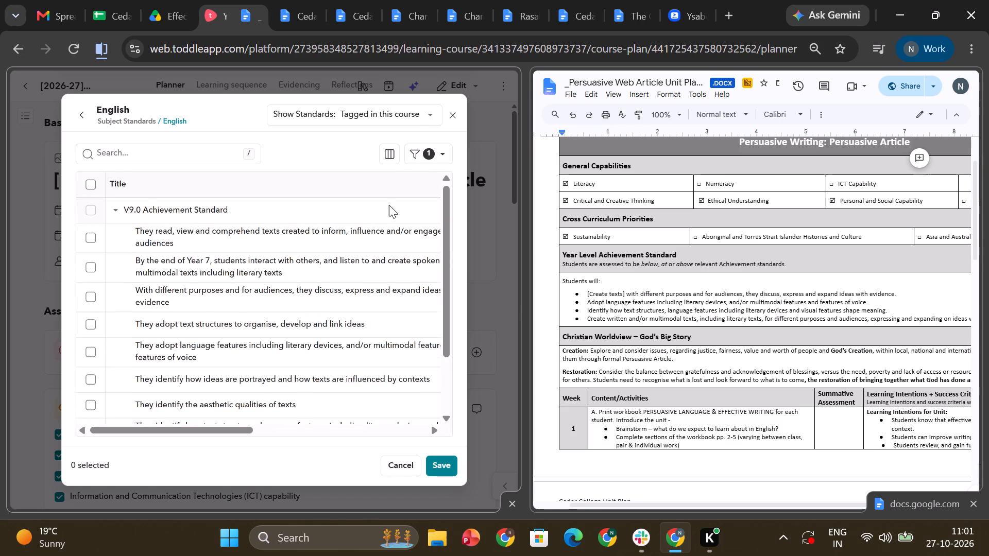
left_click(414, 157)
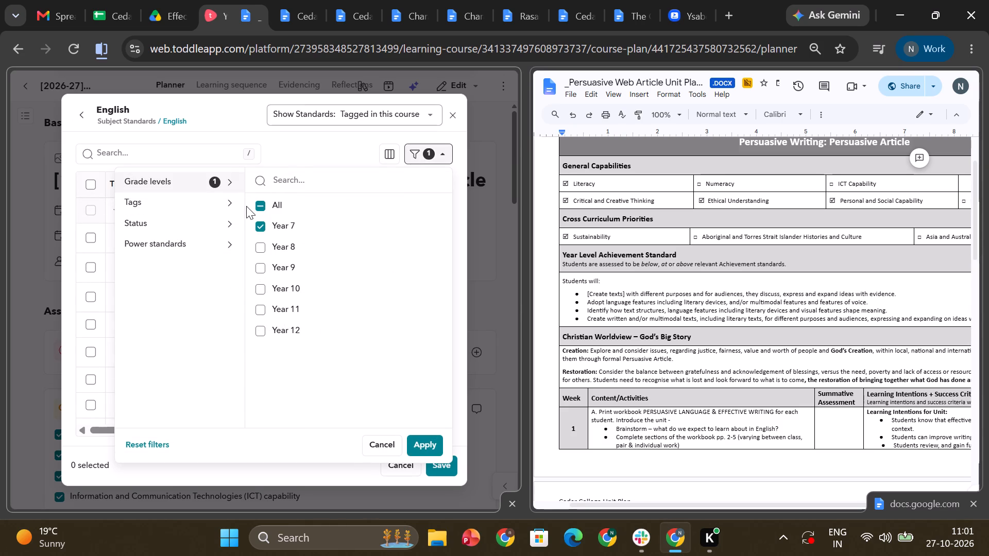
left_click(261, 207)
left_click(427, 446)
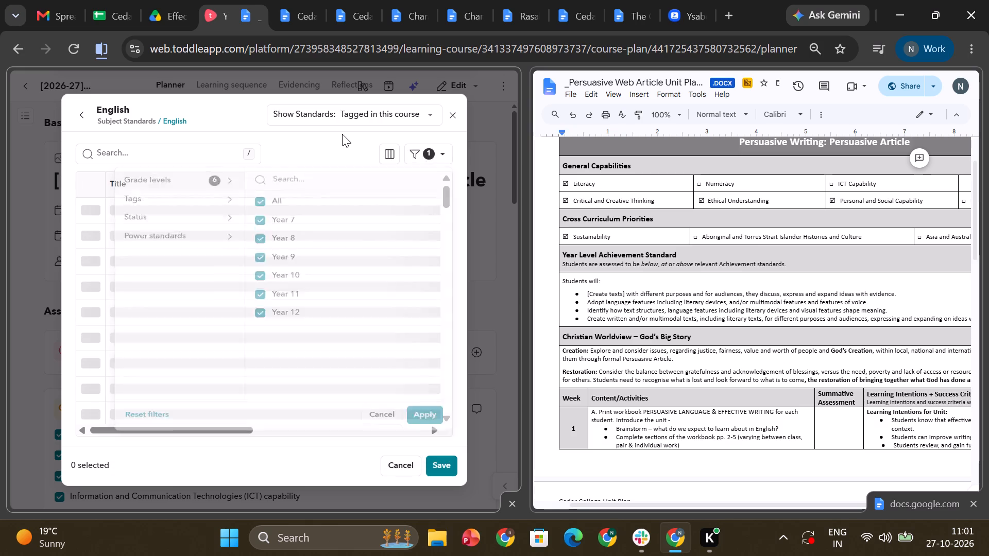
left_click(362, 109)
left_click(339, 161)
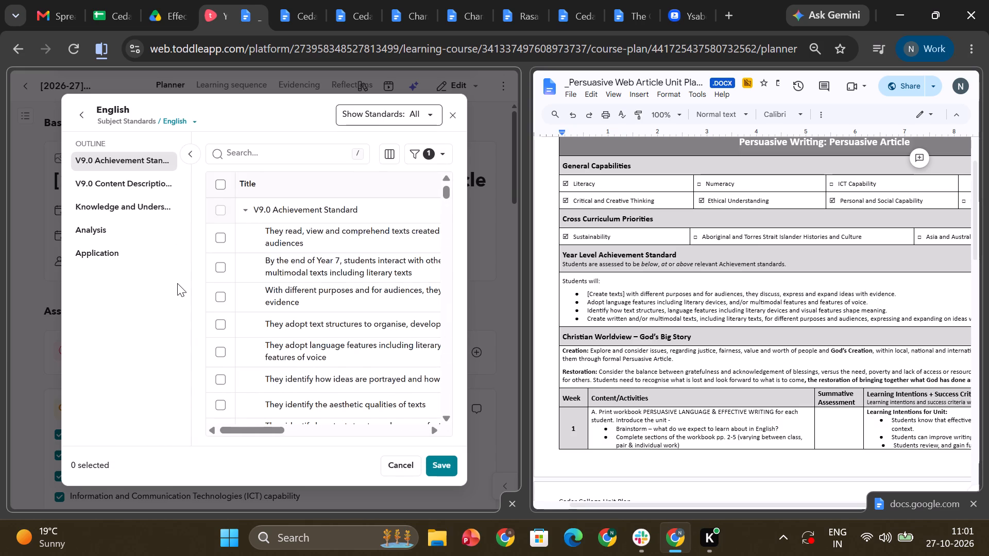
Search the standards for "t purposes and for a" from the source and select "With different purposes and for audiences, they discuss, express and expand ideas with evidence".
left_click_drag(662, 292, 663, 292)
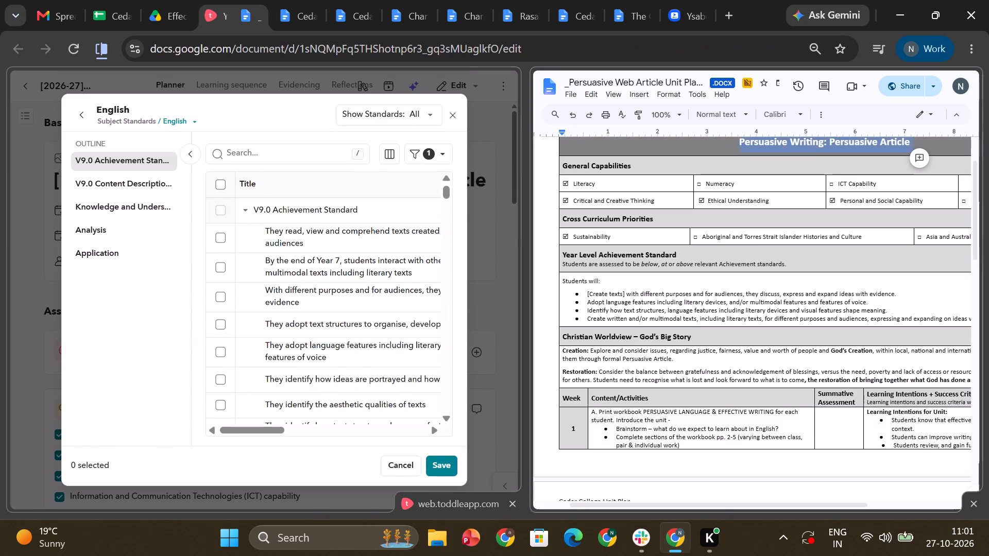
left_click_drag(663, 292, 719, 296)
key("ctrl+c")
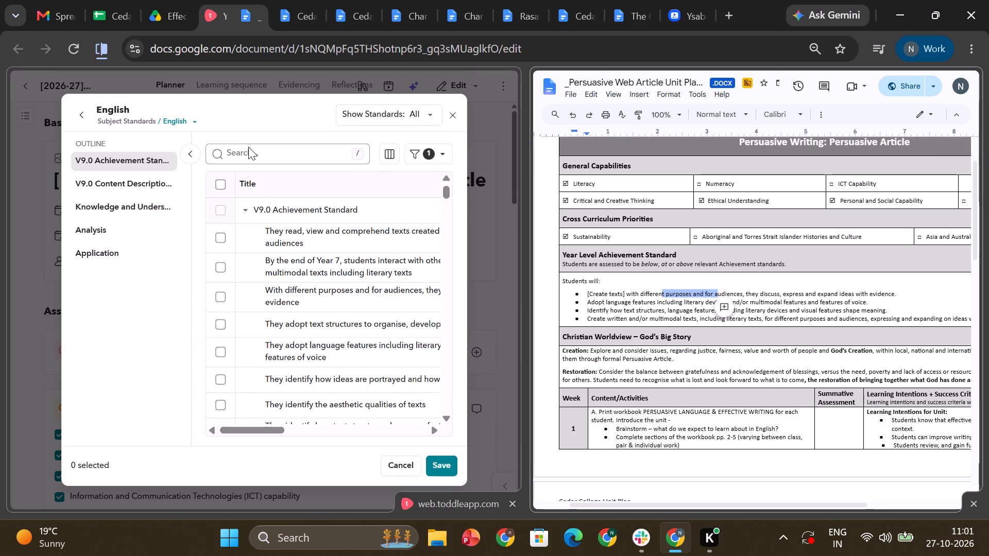
left_click(267, 151)
key("ctrl+v")
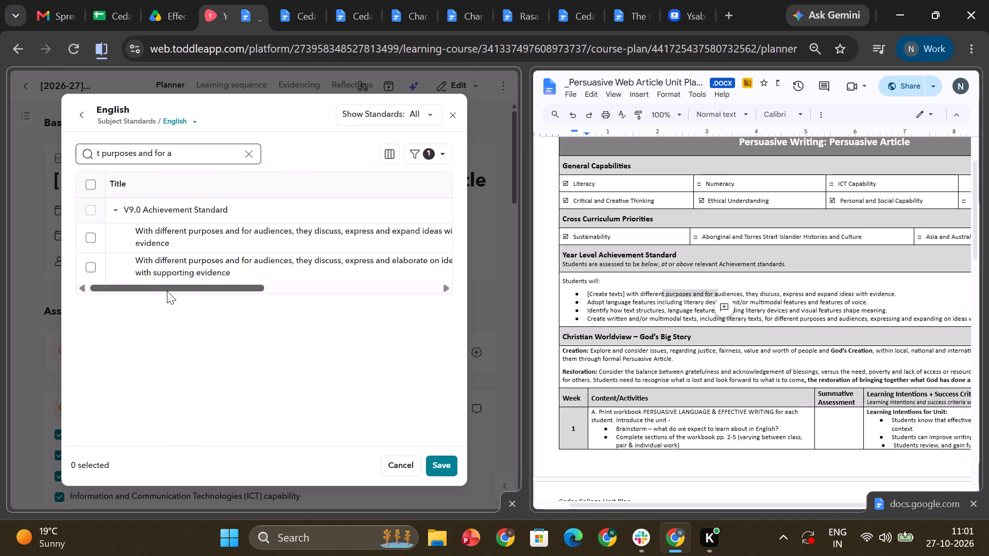
left_click_drag(167, 291, 207, 288)
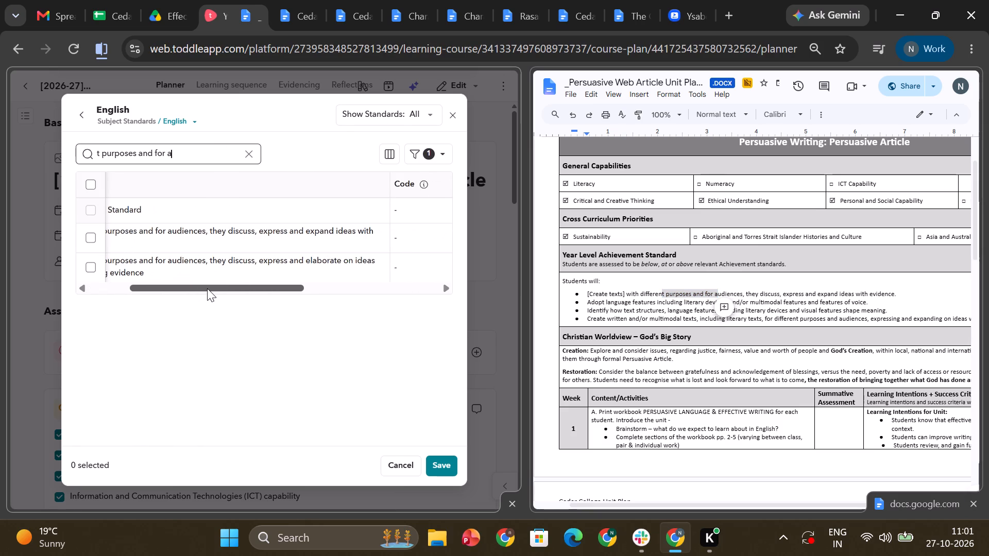
left_click_drag(207, 288, 208, 287)
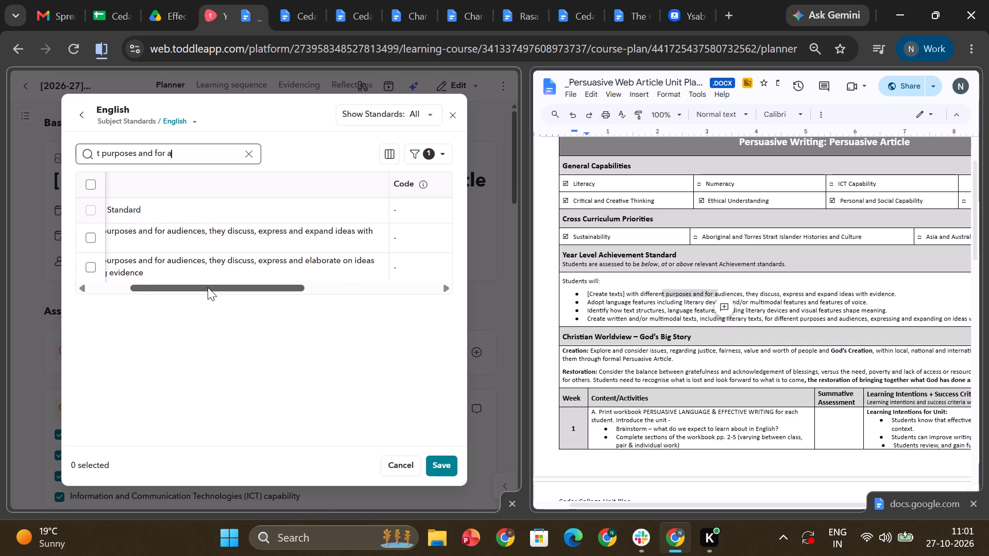
left_click_drag(208, 287, 170, 284)
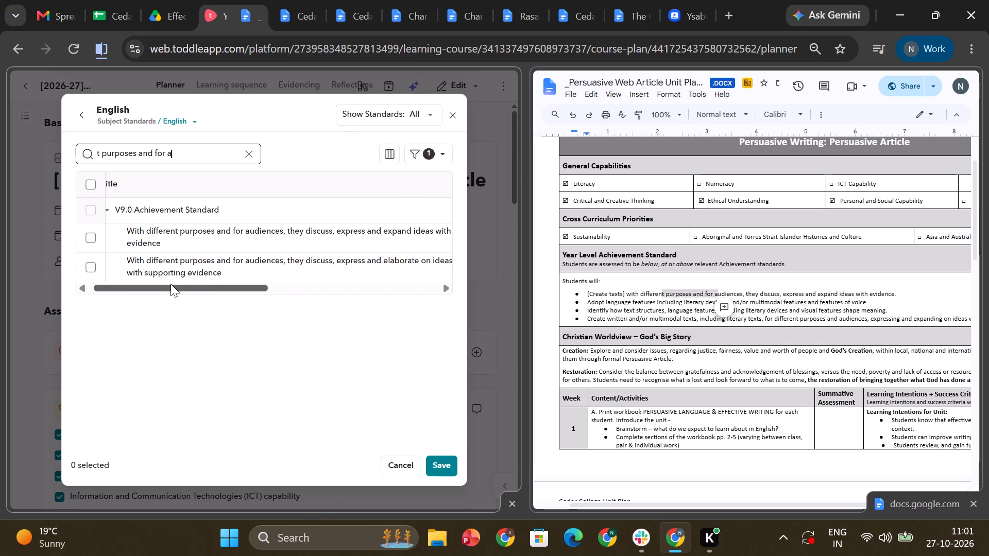
left_click_drag(170, 284, 204, 288)
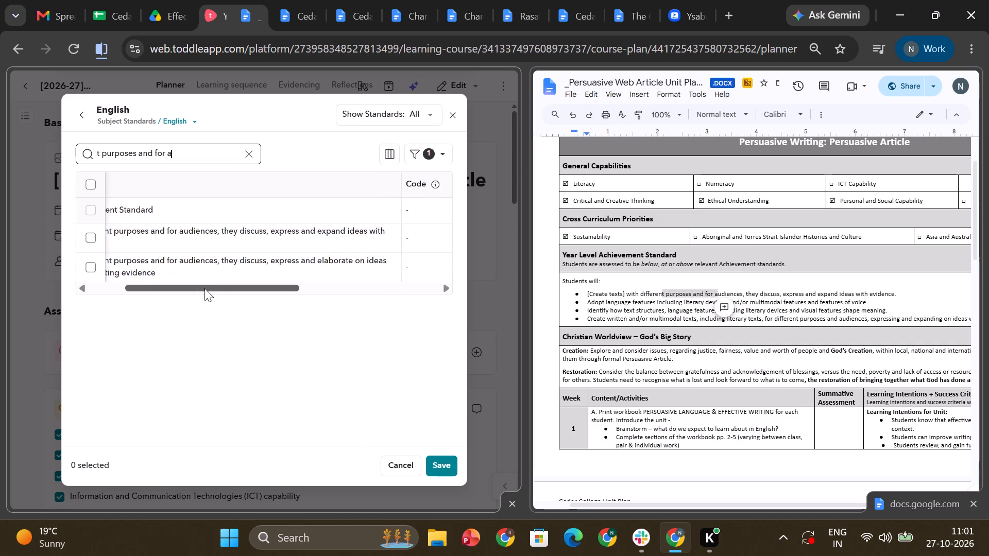
left_click_drag(204, 288, 217, 288)
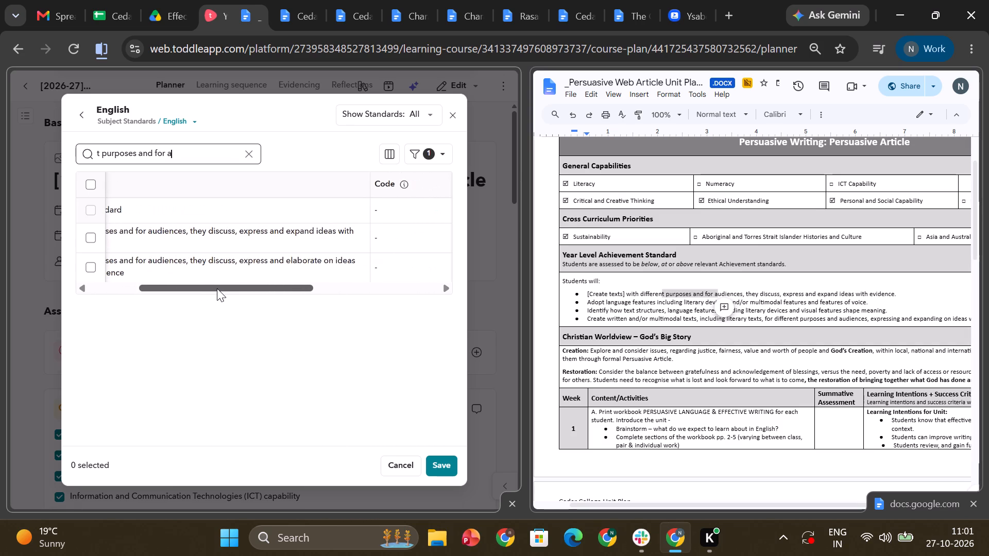
left_click_drag(217, 288, 147, 294)
left_click(91, 238)
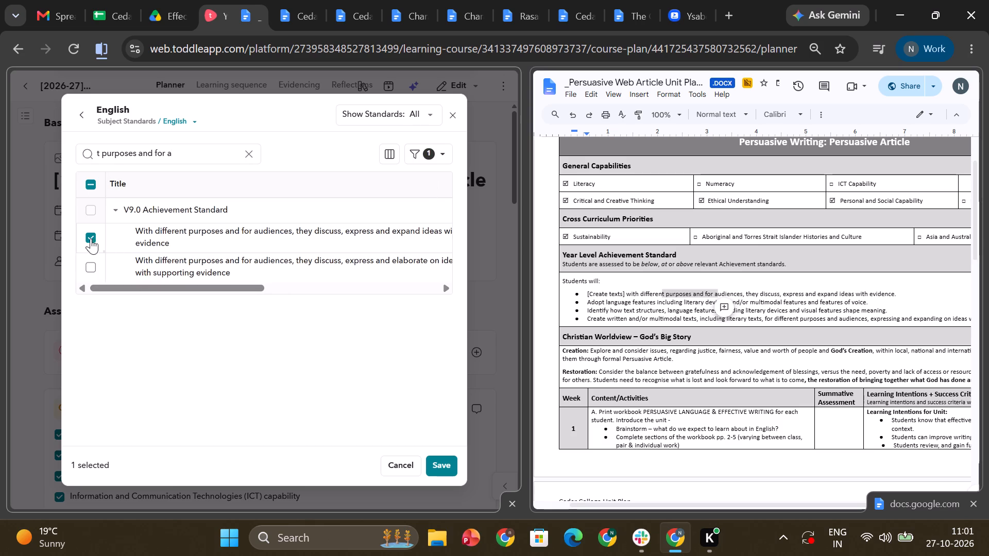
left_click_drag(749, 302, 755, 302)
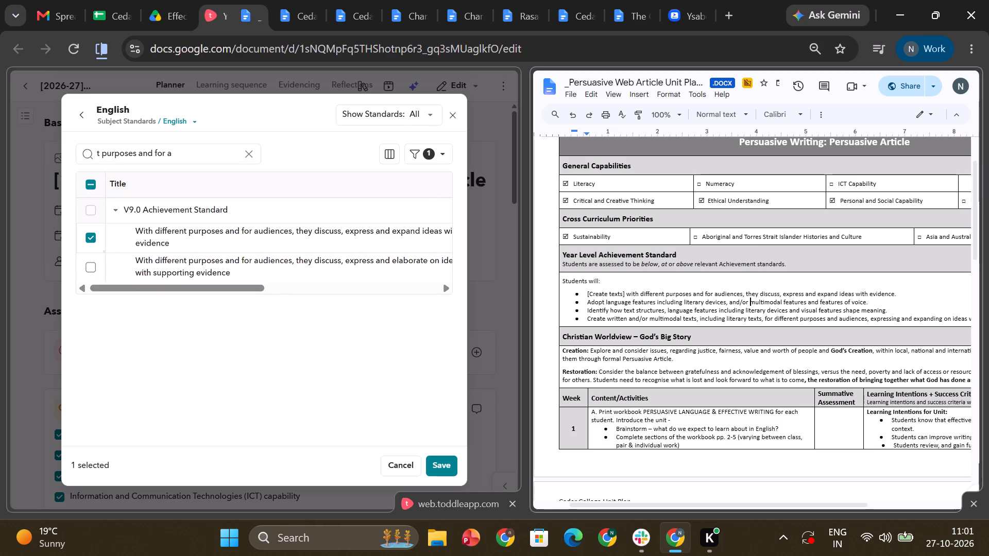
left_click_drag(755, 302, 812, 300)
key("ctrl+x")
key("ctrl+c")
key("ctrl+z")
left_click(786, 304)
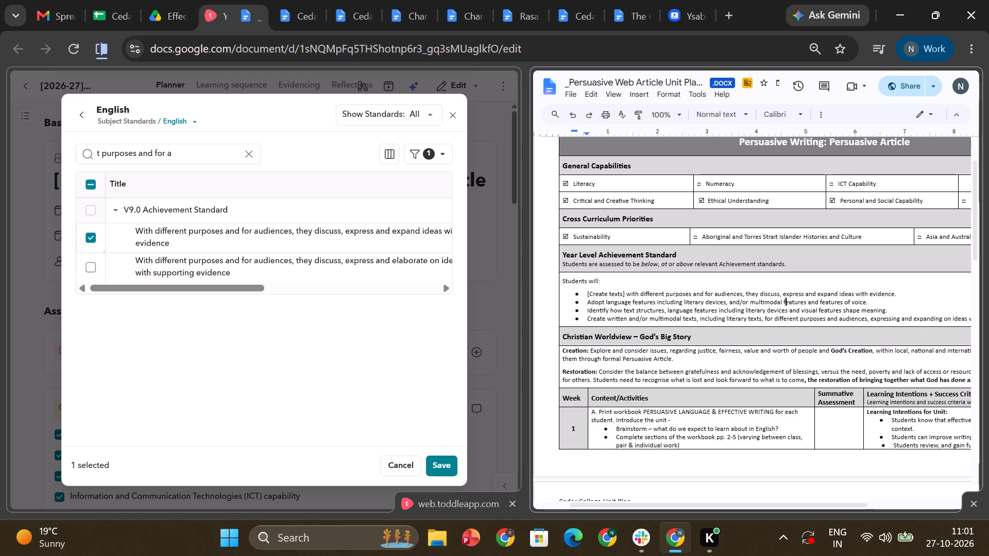
Search the standards for "r multimodal feature" from the source's second achievement bullet and check the grade levels of the matches.
left_click_drag(747, 301, 804, 300)
key("ctrl+c")
left_click(177, 151)
key("ctrl+a")
key("ctrl+v")
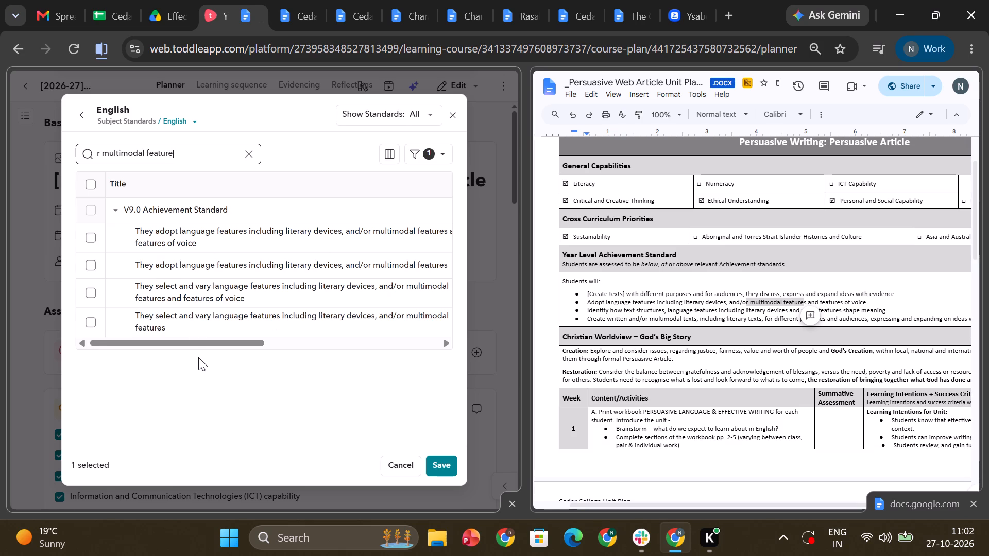
left_click_drag(190, 344, 336, 369)
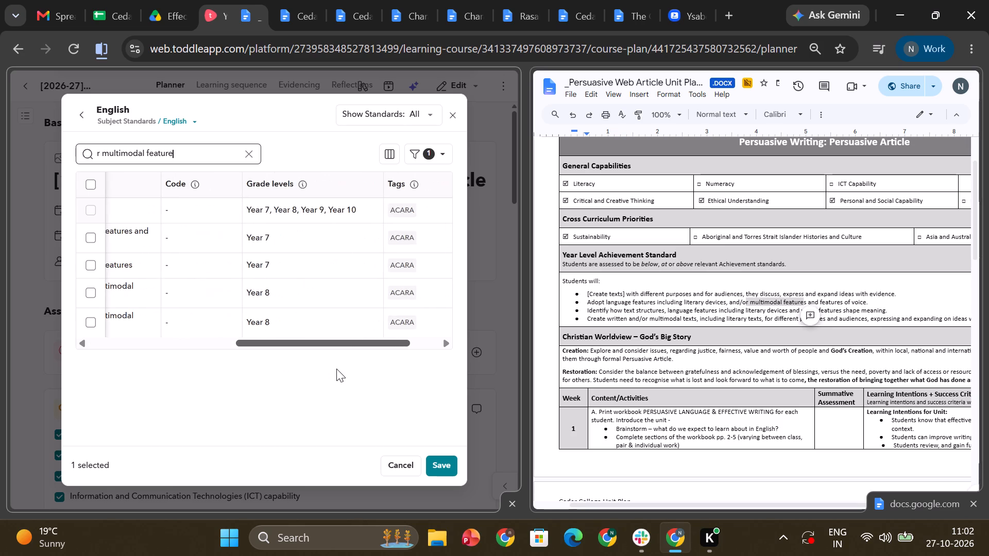
left_click_drag(336, 369, 345, 369)
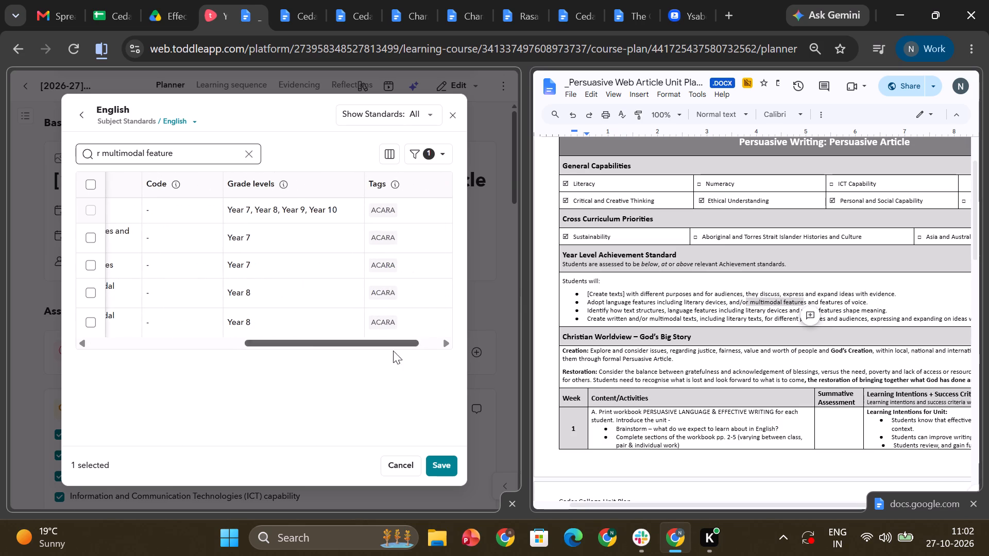
left_click_drag(312, 343, 130, 338)
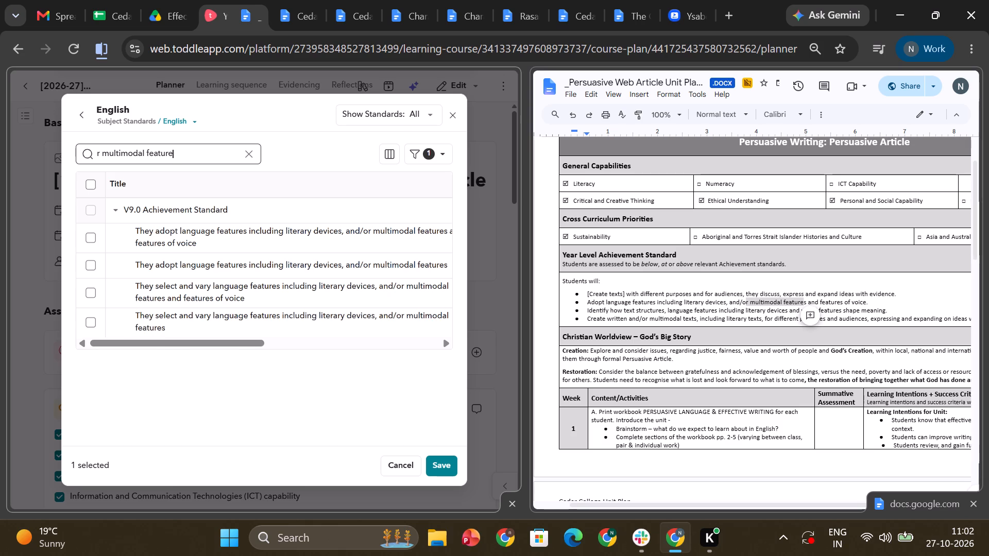
Search the standards for "Adopt language features including literary" from the source and select the match ending "multimodal features and features of voice".
left_click_drag(586, 304, 693, 301)
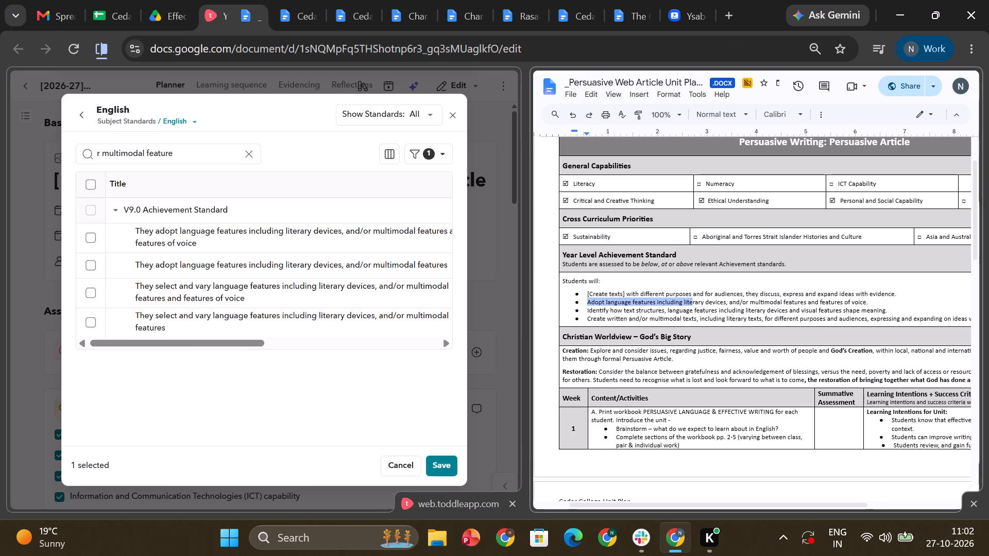
left_click_drag(693, 301, 703, 303)
key("ctrl+c")
left_click(212, 151)
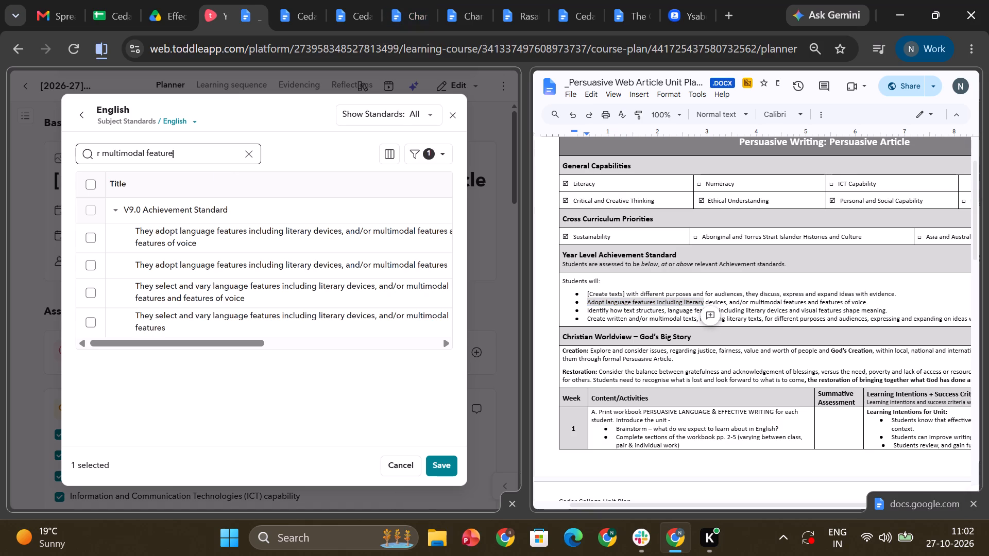
key("ctrl+a")
key("ctrl+v")
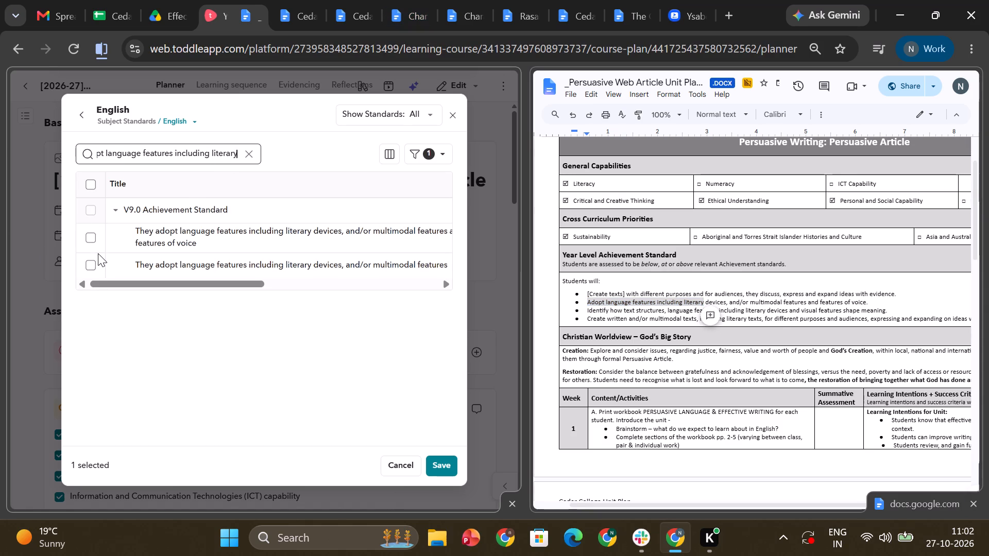
left_click_drag(169, 281, 237, 280)
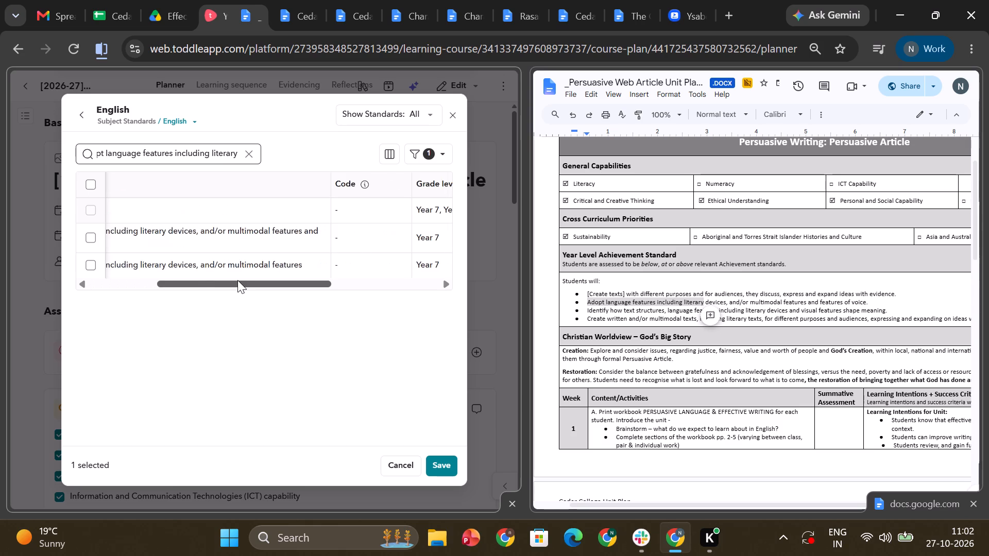
left_click_drag(237, 280, 128, 272)
left_click(91, 236)
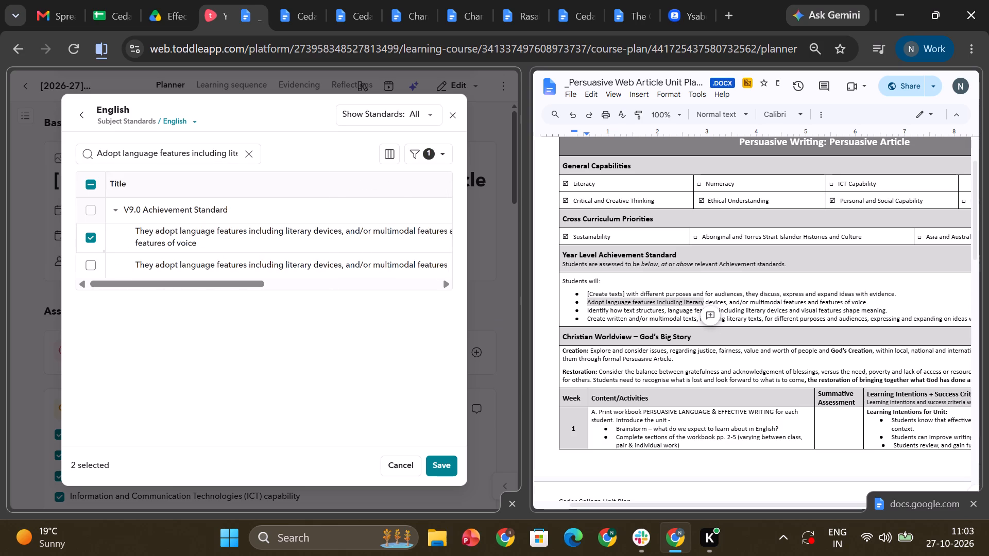
Search the standards for the source's "Identify how text structures, language features including" and select the matching Achievement Standard.
left_click_drag(585, 308, 730, 308)
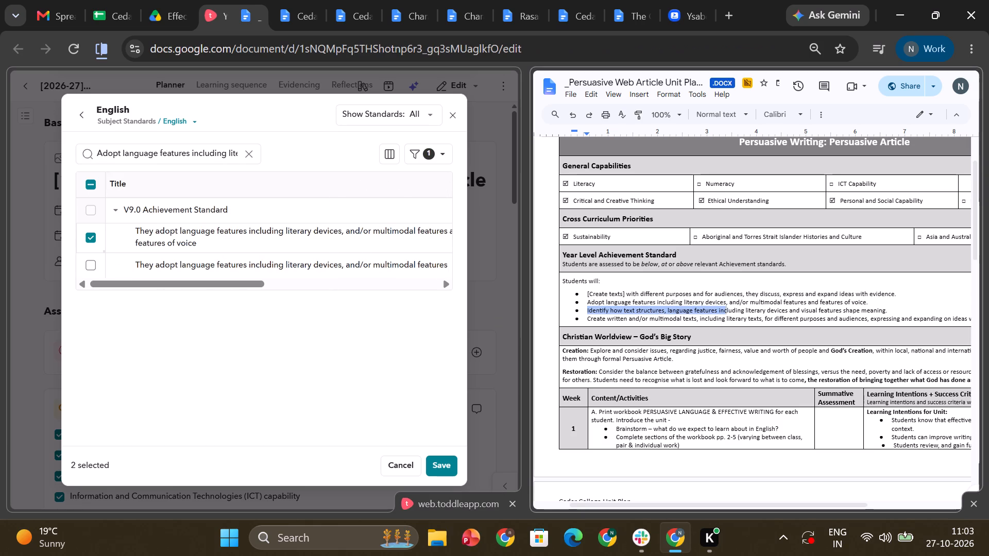
left_click_drag(730, 308, 743, 308)
key("ctrl+c")
left_click(203, 153)
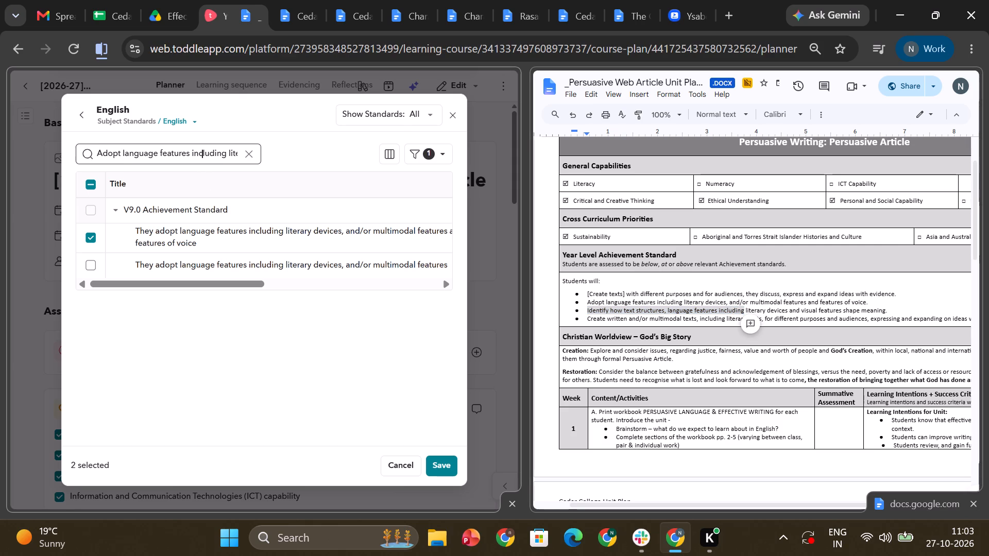
key("ctrl+a")
key("ctrl+v")
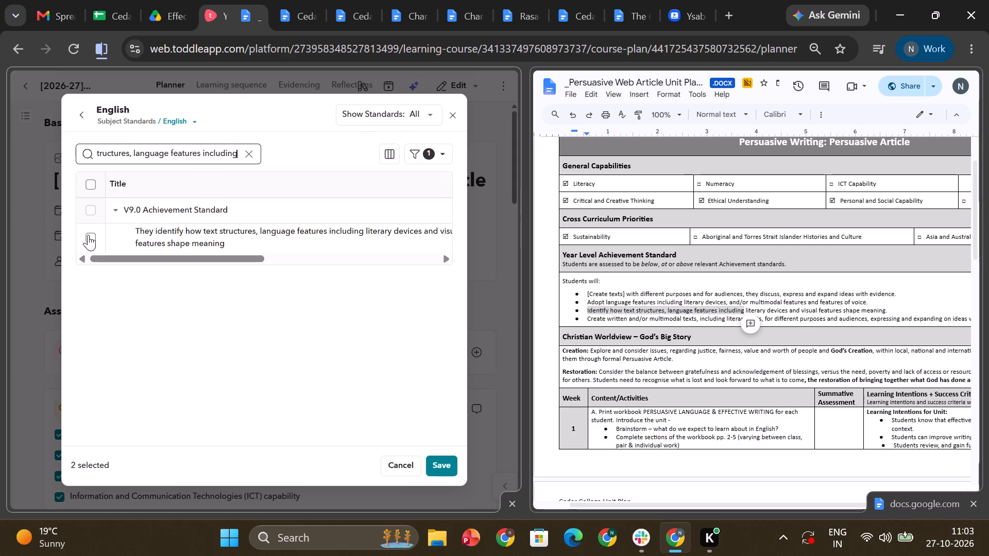
left_click(87, 235)
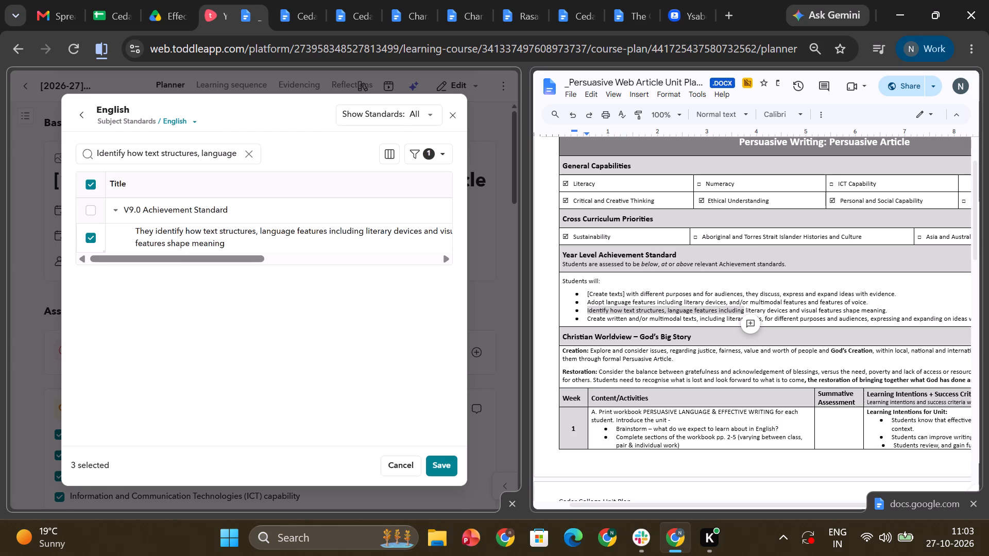
Search the source's "Create written and/or multimodal texts, including literary te", select the match ending "expanding on ideas with evidence", and save the English standards.
left_click_drag(587, 317, 753, 317)
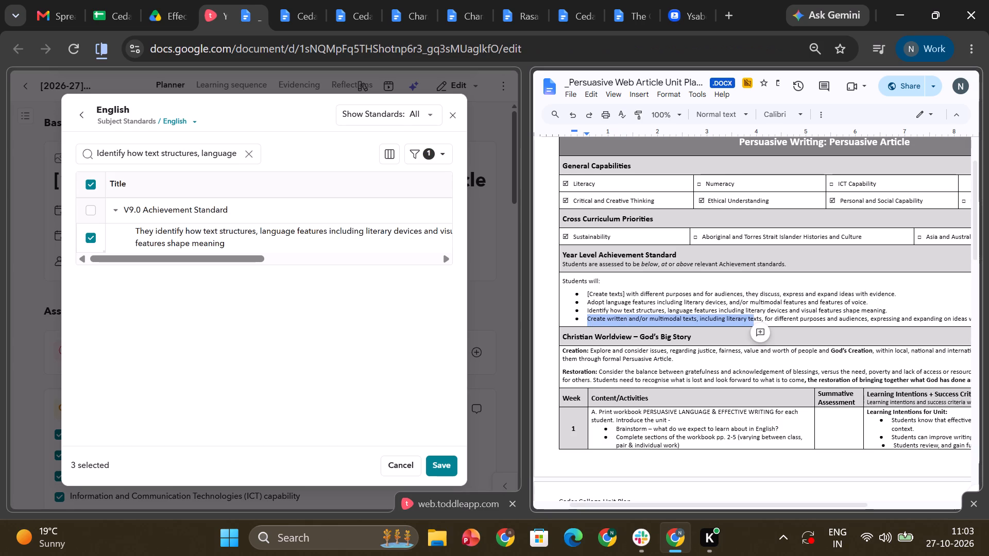
key("ctrl+c")
left_click(156, 153)
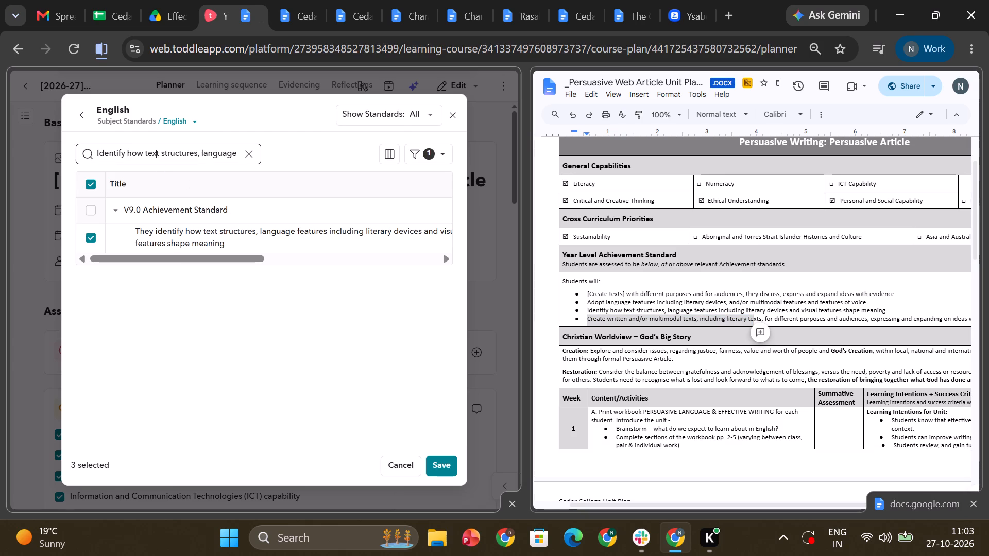
key("ctrl+a")
key("ctrl+v")
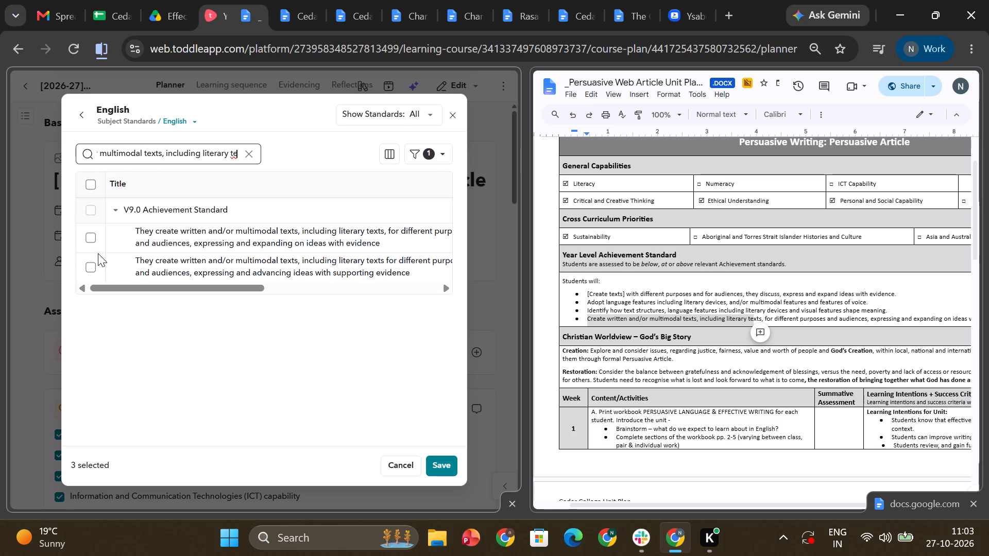
left_click_drag(155, 287, 169, 288)
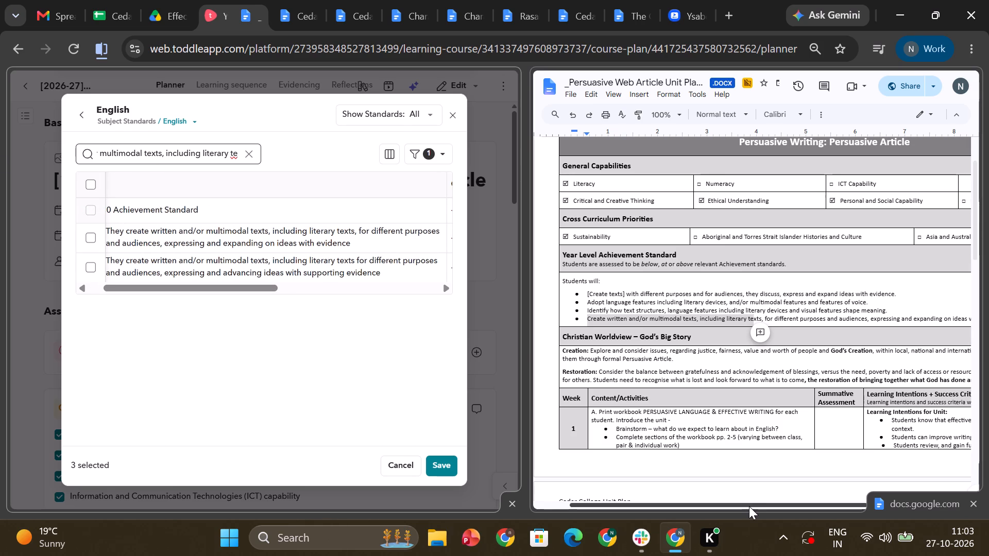
left_click_drag(749, 506, 763, 509)
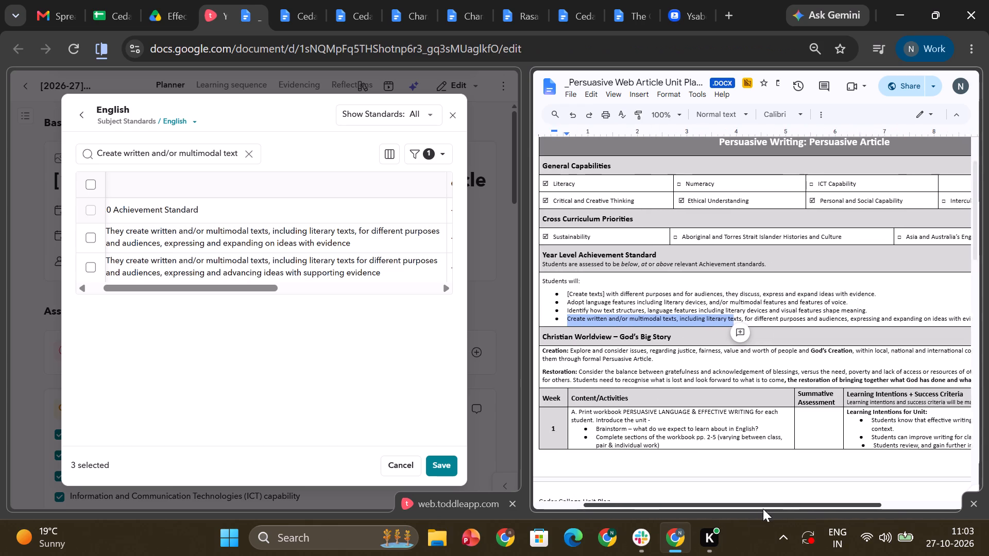
left_click_drag(763, 509, 745, 512)
left_click(93, 235)
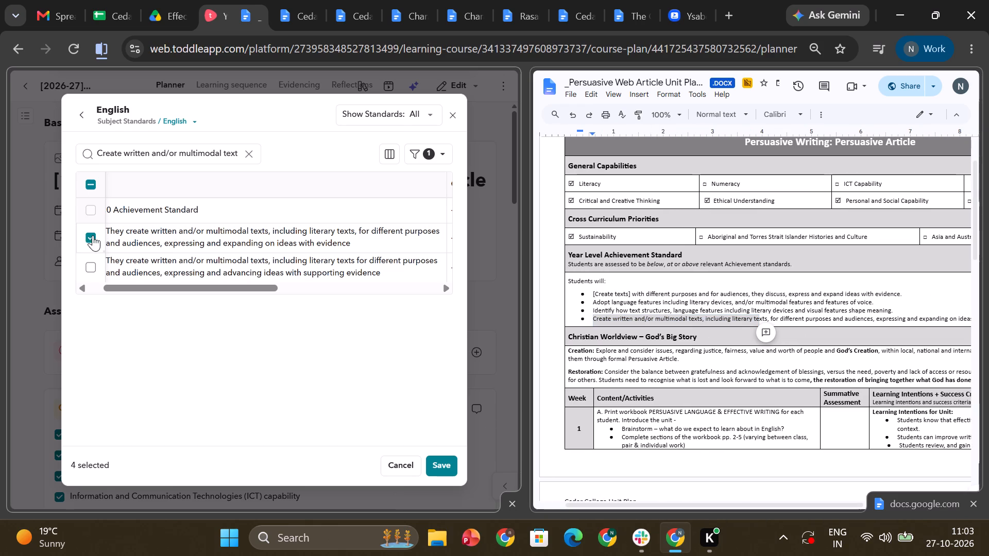
left_click(431, 464)
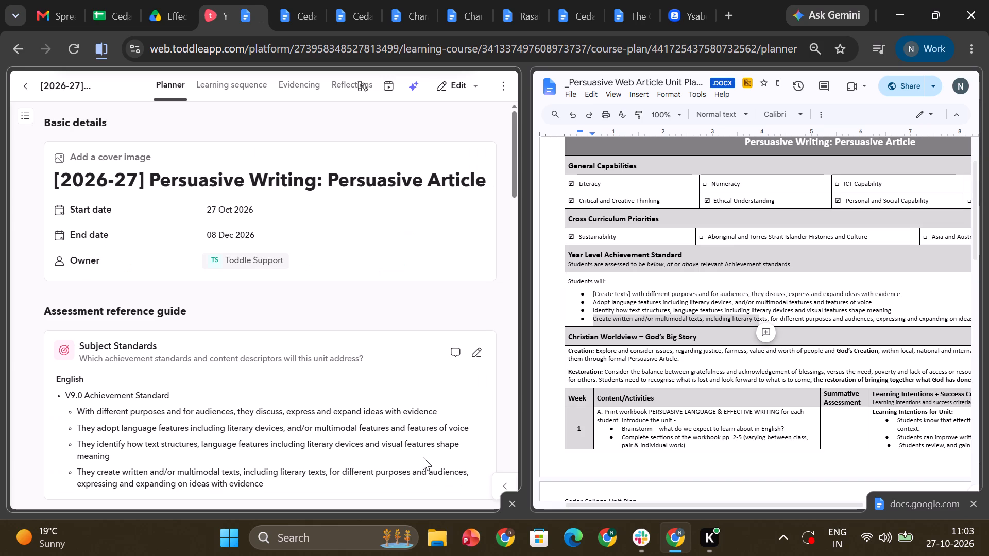
Tick Sustainability, Asia and Australia's engagement with Asia, and Aboriginal and Torres Strait Islander histories and culture under Cross curriculum priorities.
scroll(393, 397, "down", 4)
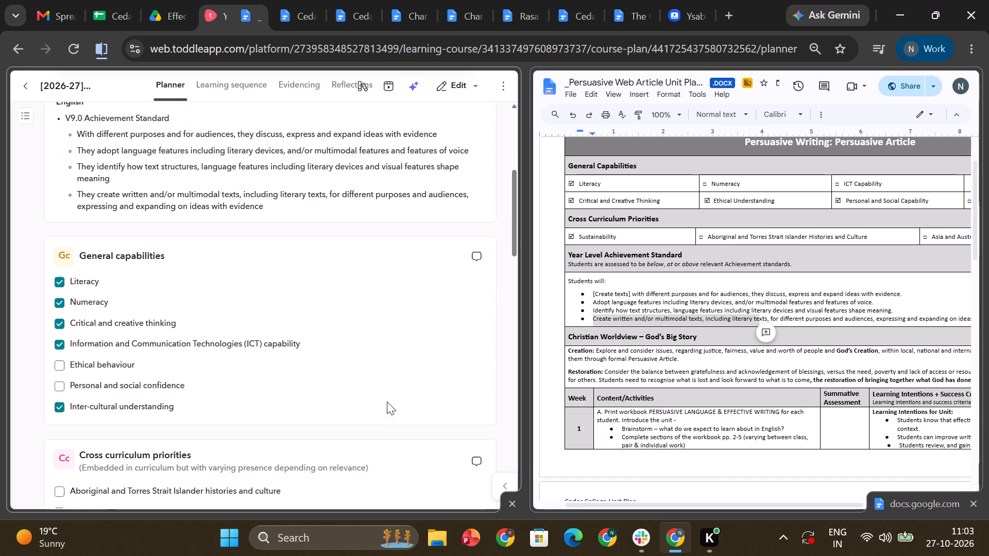
scroll(387, 402, "down", 2)
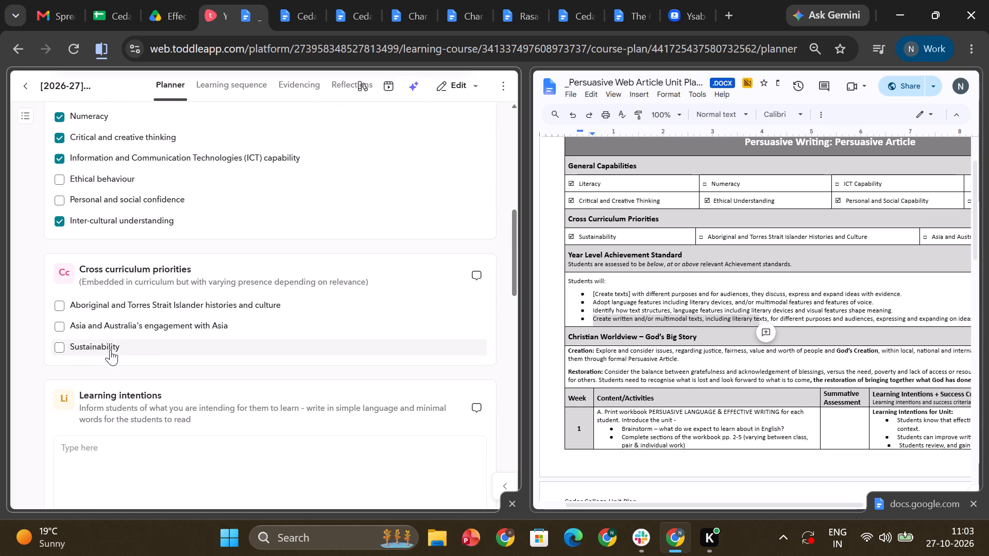
left_click(61, 346)
left_click(56, 323)
left_click(59, 300)
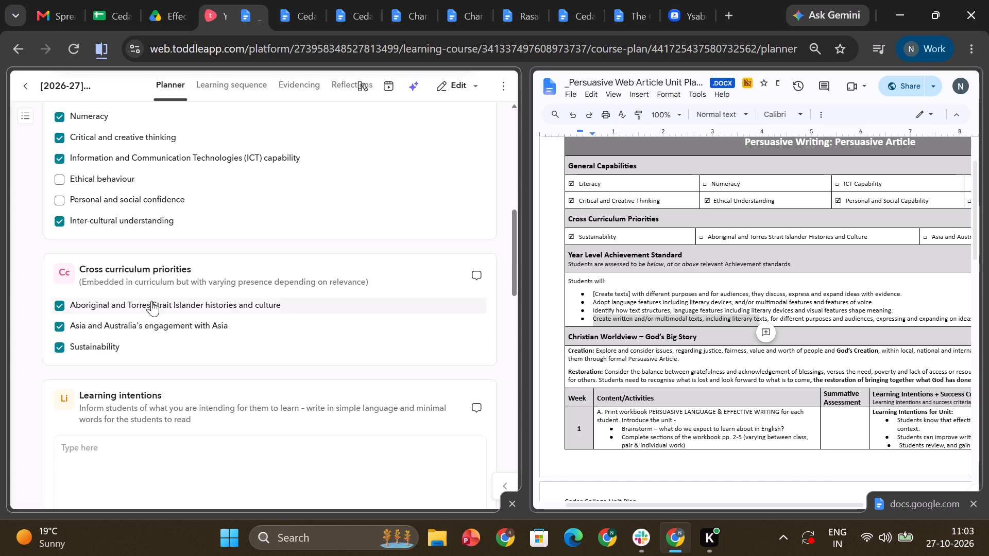
Copy all the bullets under "Learning Intentions for Unit" from the source into the Learning intentions field and remove the blank first line.
scroll(840, 410, "down", 1)
left_click_drag(751, 505, 792, 503)
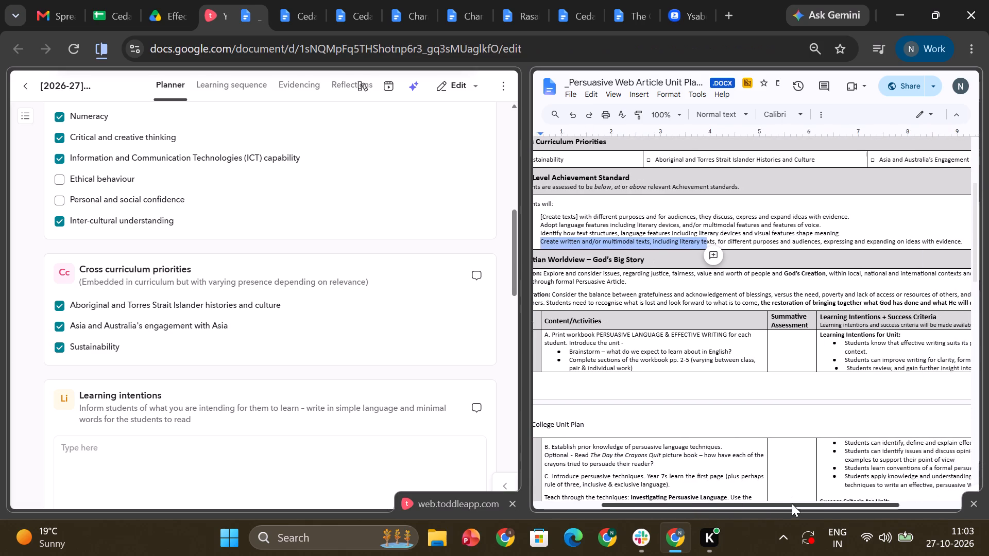
left_click_drag(792, 503, 800, 502)
scroll(874, 352, "down", 2)
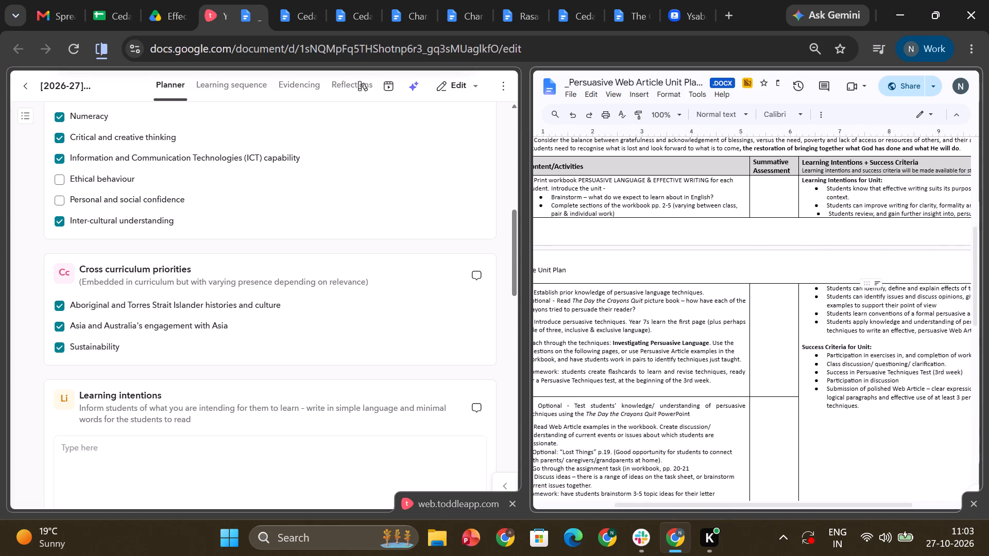
left_click_drag(827, 190, 897, 296)
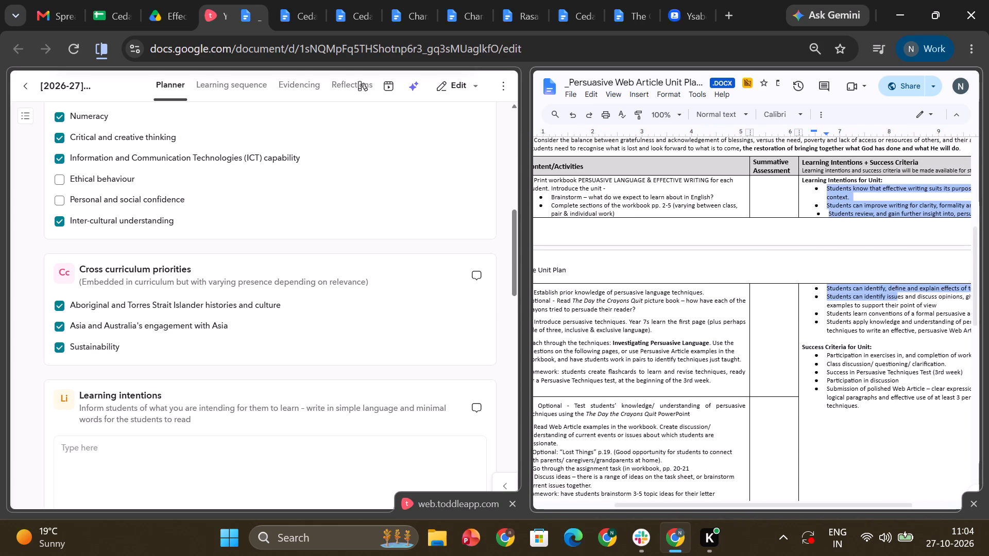
left_click_drag(897, 296, 975, 333)
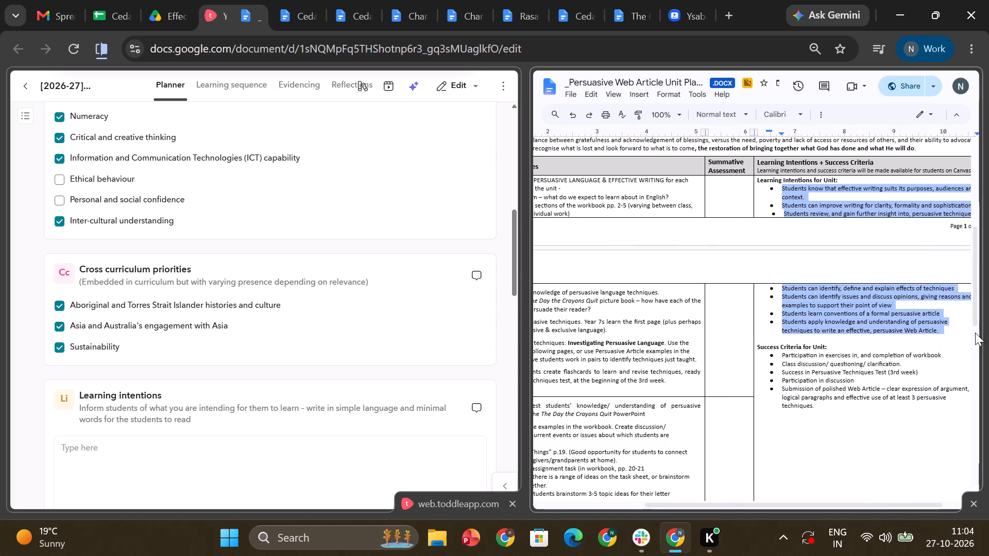
left_click_drag(975, 333, 967, 331)
key("ctrl+c")
scroll(265, 362, "down", 2)
left_click(130, 329)
key("ctrl+v")
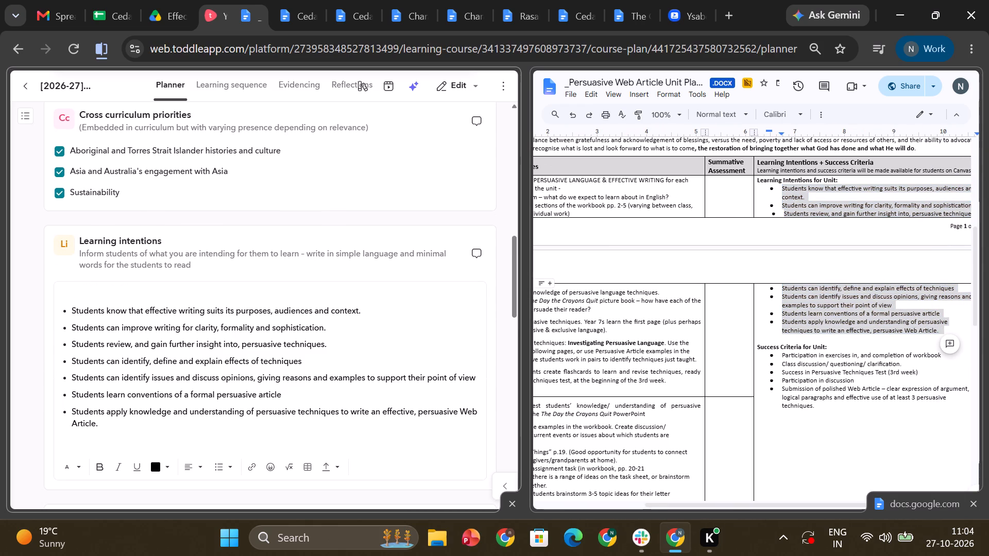
left_click(133, 294)
key("BackSpace")
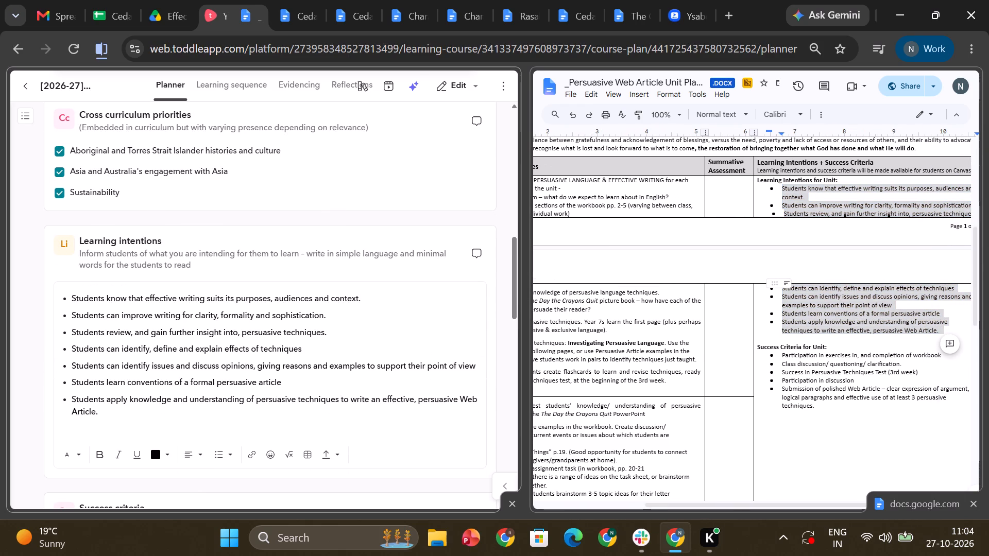
Copy the bullets under "Success Criteria for Unit" from the source into the Success criteria field and remove the blank first line.
left_click_drag(782, 359, 822, 405)
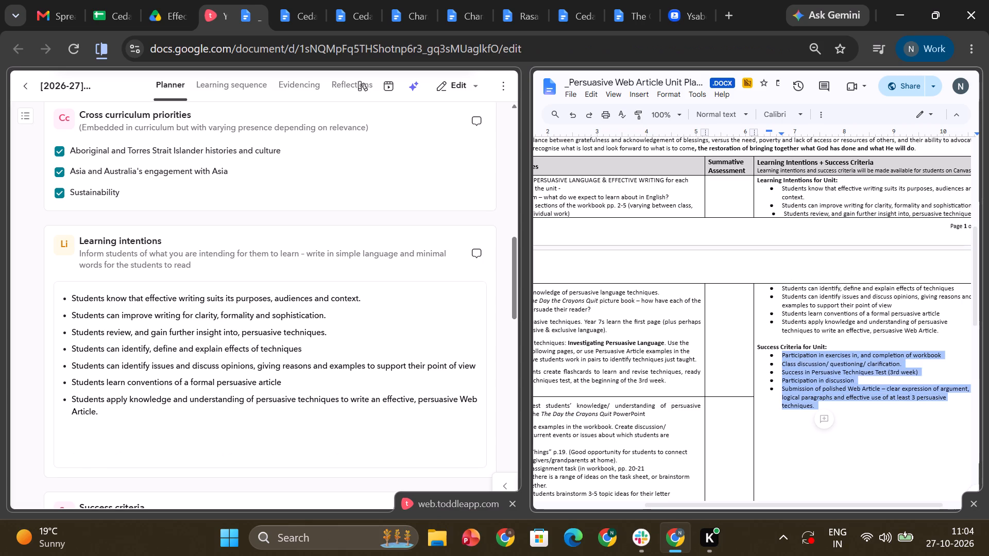
key("ctrl+c")
scroll(351, 319, "down", 5)
left_click(144, 192)
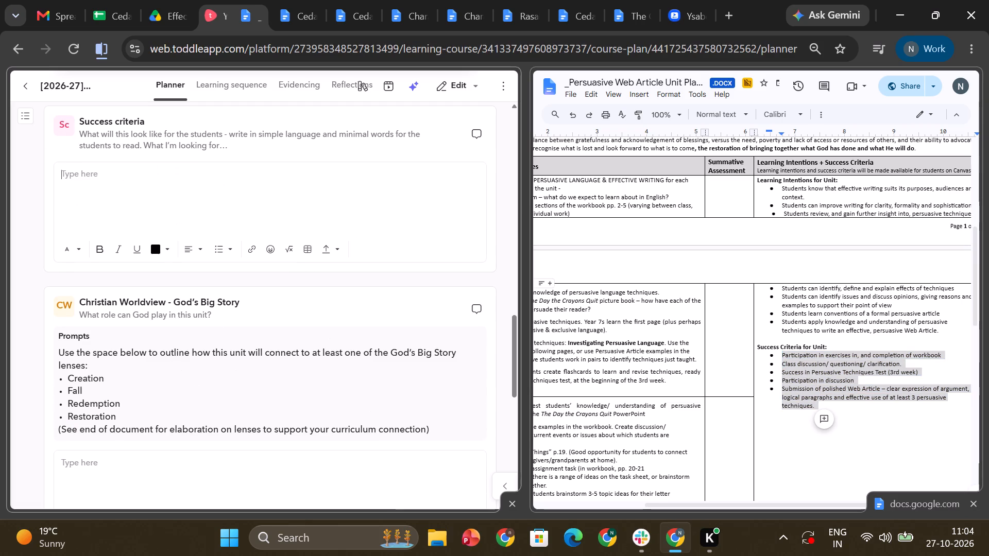
key("ctrl+v")
left_click(139, 176)
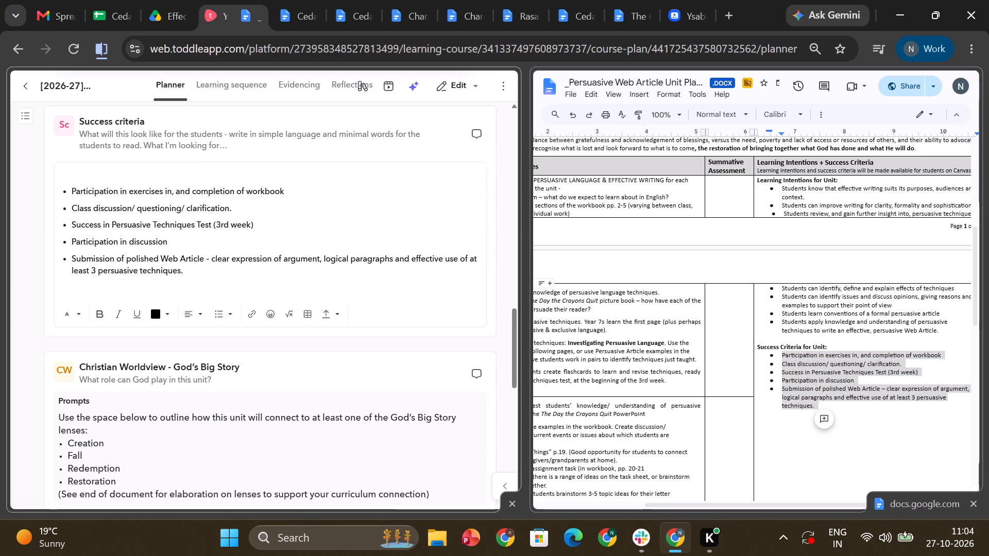
key("BackSpace")
Copy the Creation, Fall, Redemption and Restoration paragraphs under "God's Big Story – Elaboration of Lenses" into the Christian Worldview field.
scroll(138, 365, "down", 2)
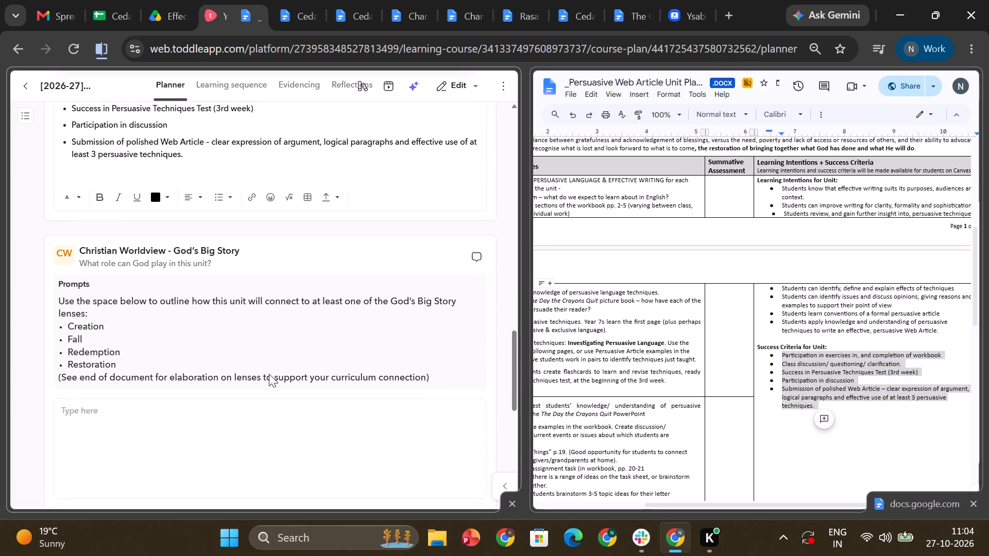
scroll(782, 361, "down", 2)
scroll(652, 474, "down", 1)
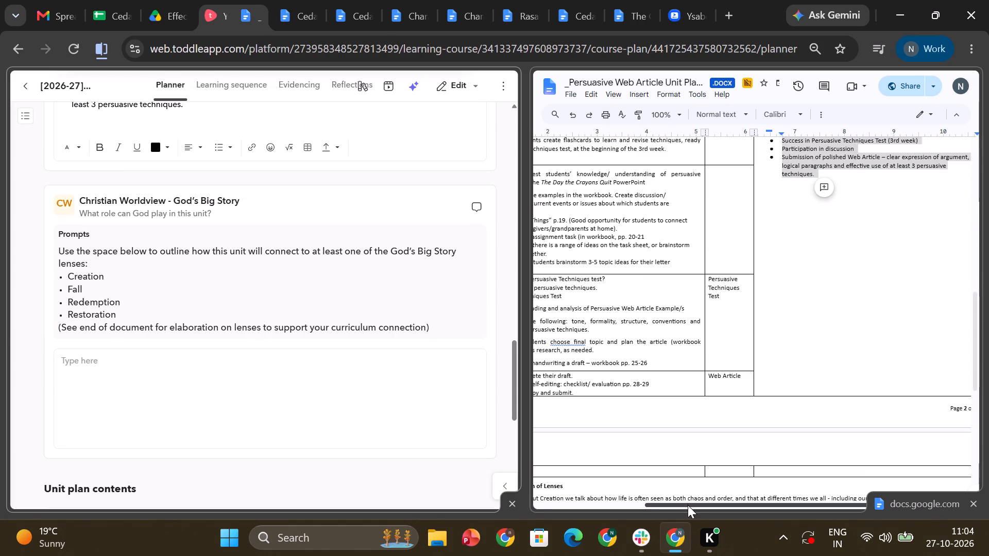
left_click_drag(688, 503, 602, 503)
scroll(707, 372, "down", 3)
scroll(682, 314, "down", 2)
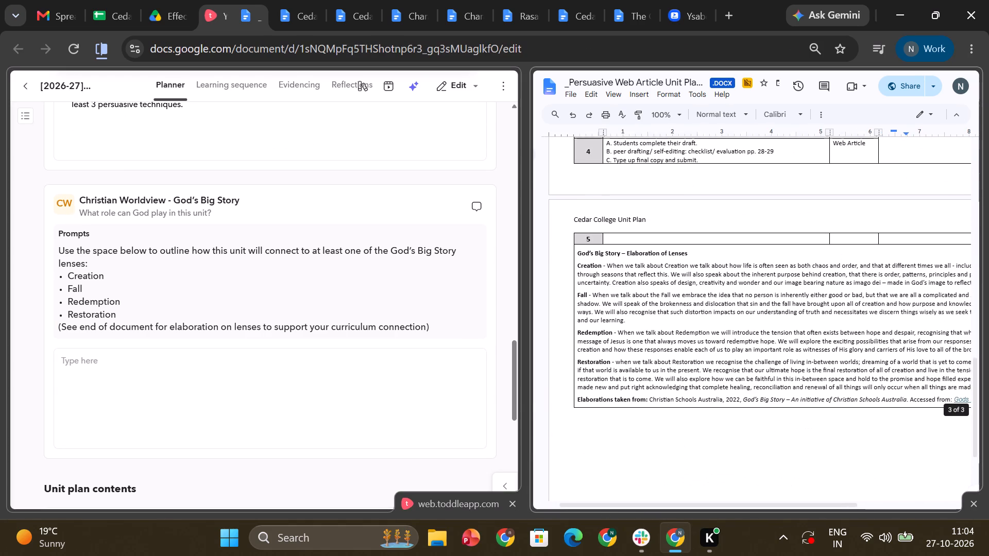
scroll(682, 314, "down", 1)
scroll(697, 325, "up", 2)
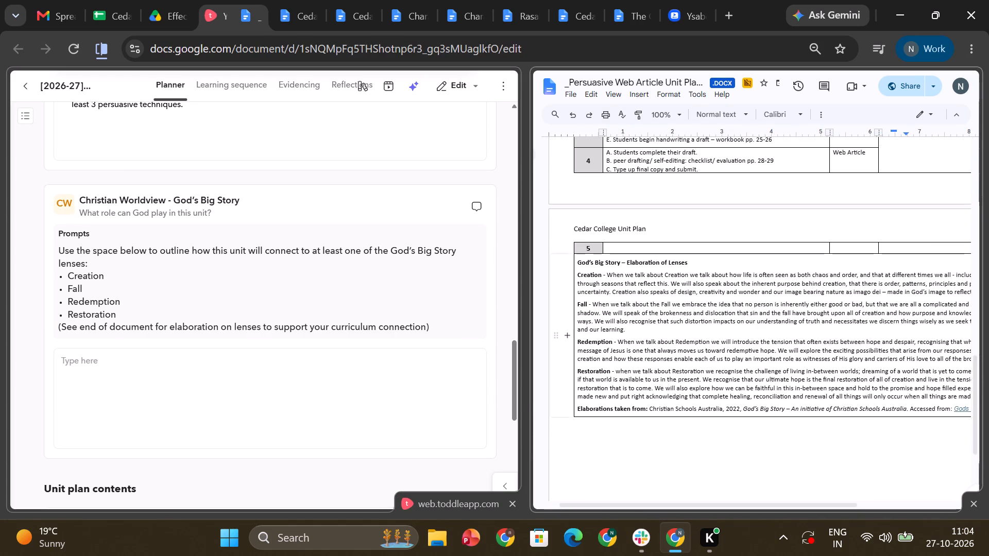
left_click_drag(576, 273, 702, 387)
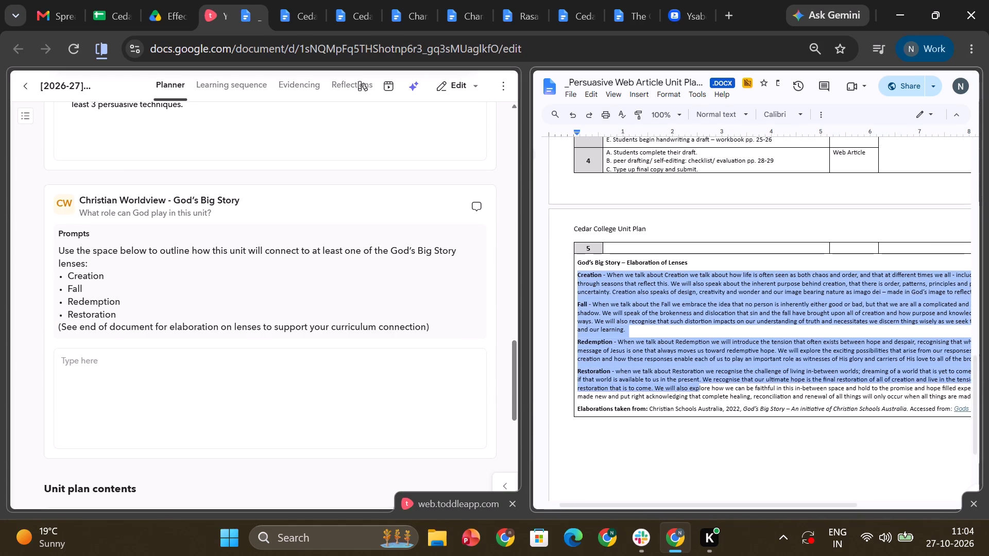
left_click_drag(702, 387, 979, 397)
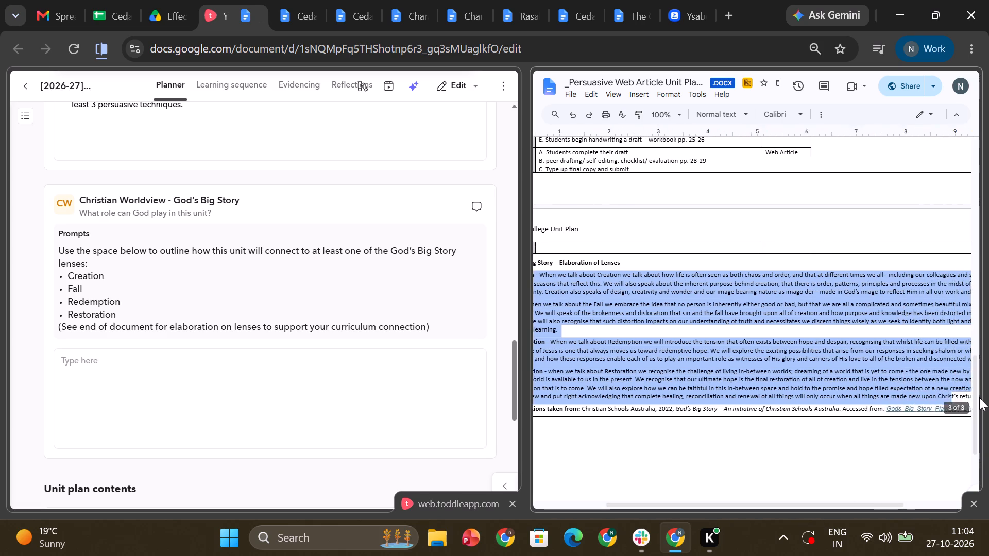
left_click_drag(979, 397, 986, 394)
key("ctrl+c")
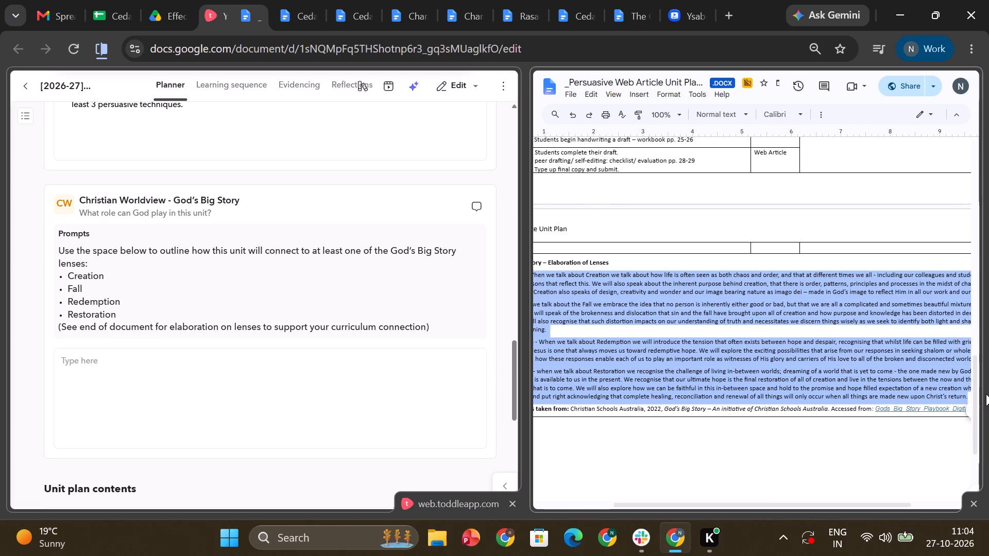
left_click(118, 391)
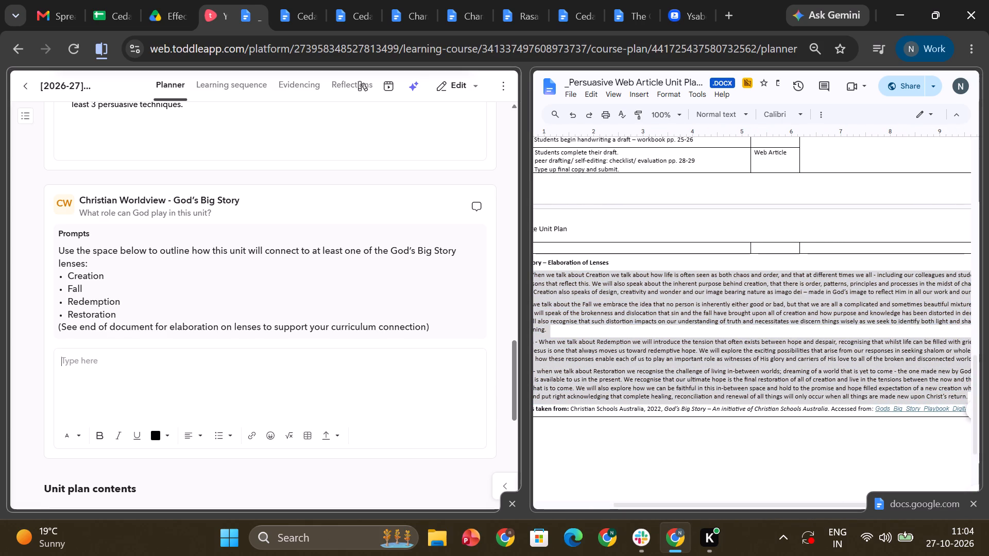
key("ctrl+v")
scroll(316, 399, "down", 1)
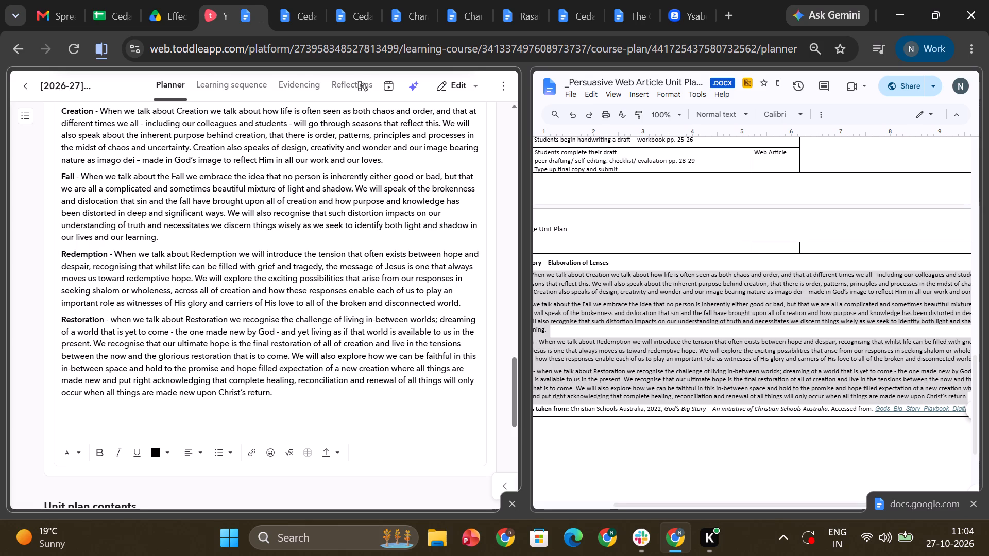
Widen the source document's pane and copy the Week, Content/Activities and Summative Assessment columns for weeks 1 to 4 into the Learning experiences field.
scroll(177, 371, "down", 3)
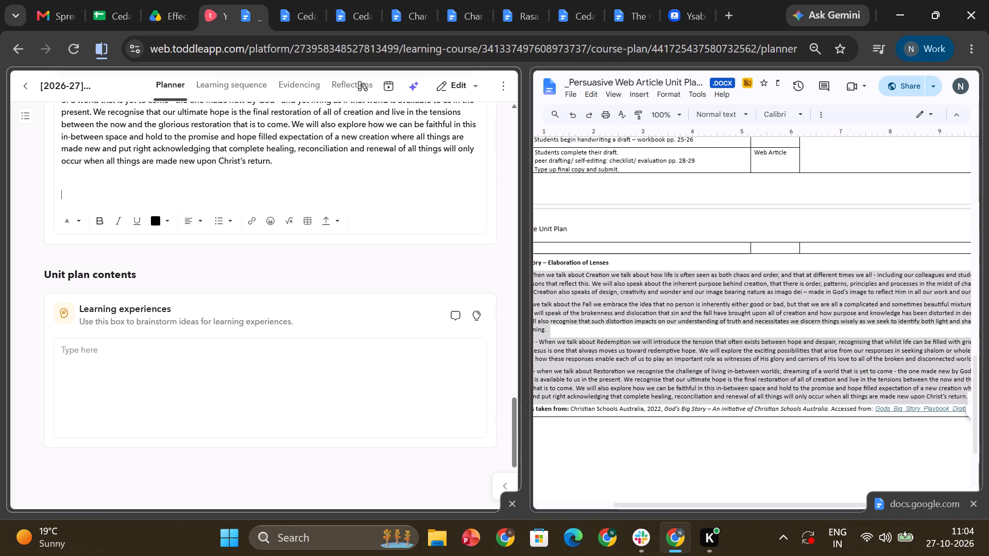
scroll(151, 398, "down", 2)
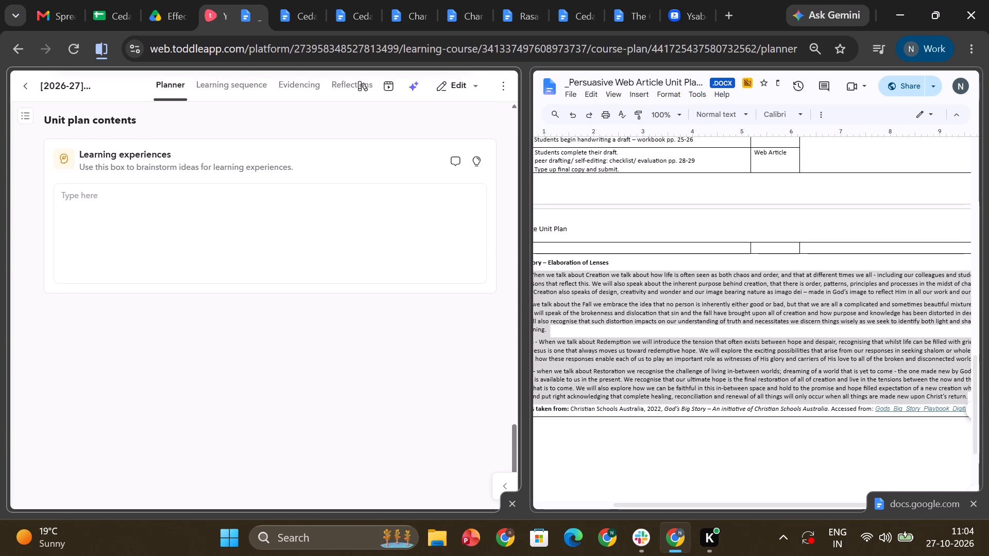
left_click_drag(674, 503, 619, 510)
scroll(691, 394, "up", 10)
scroll(720, 402, "down", 2)
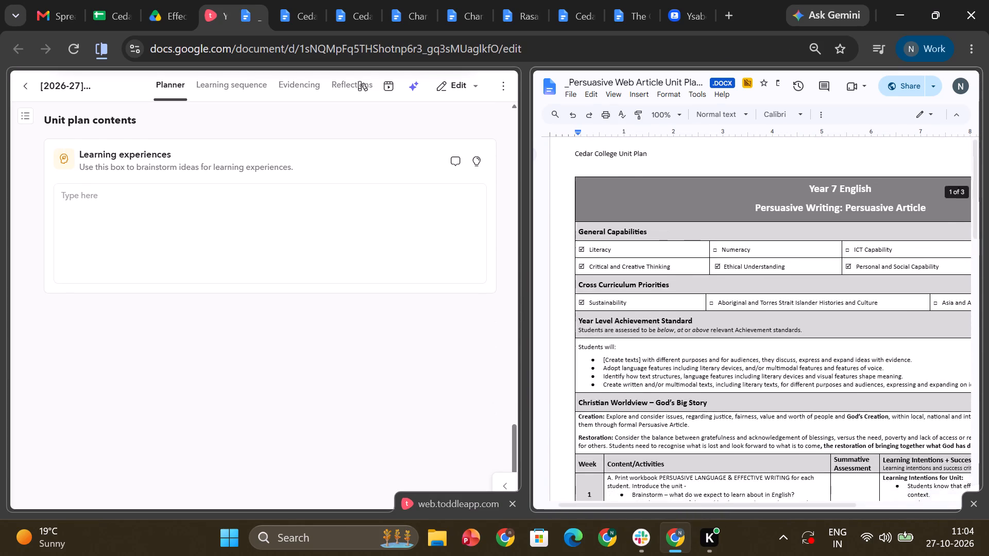
scroll(730, 397, "down", 1)
scroll(877, 336, "down", 3)
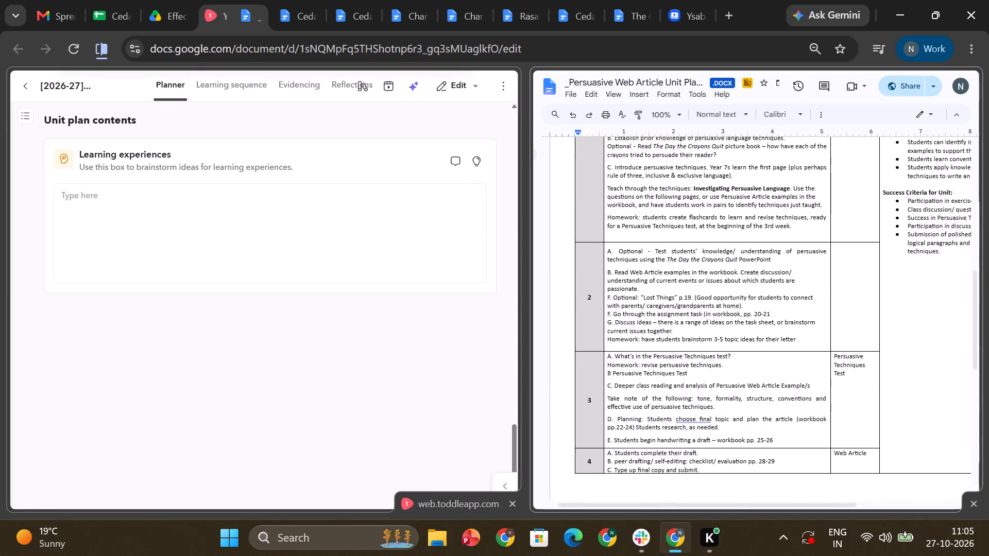
scroll(889, 342, "down", 1)
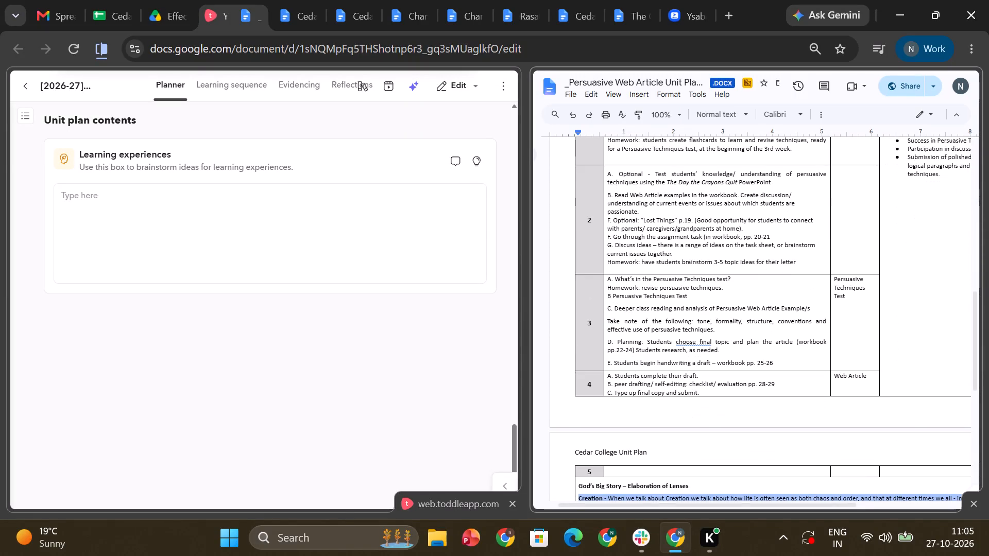
scroll(857, 353, "up", 3)
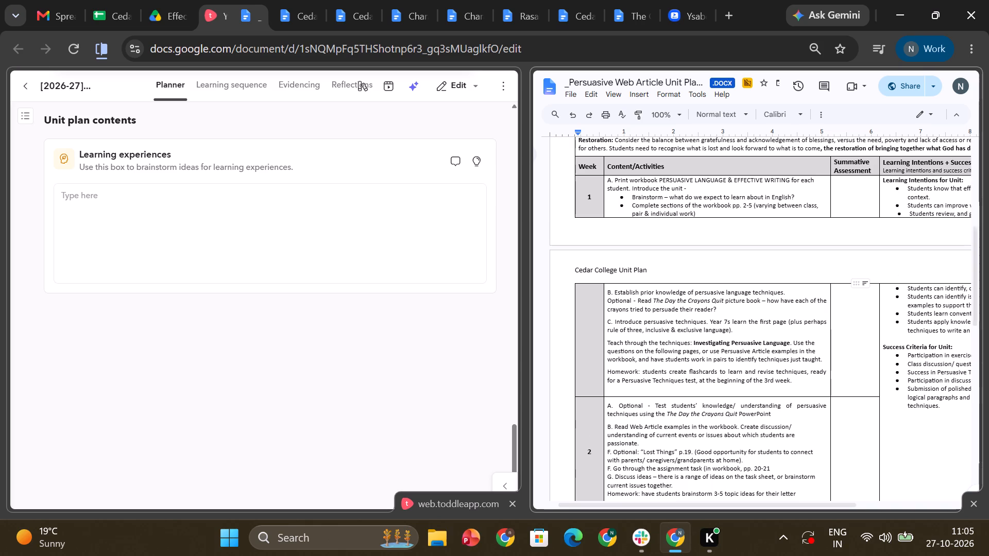
scroll(825, 344, "up", 1)
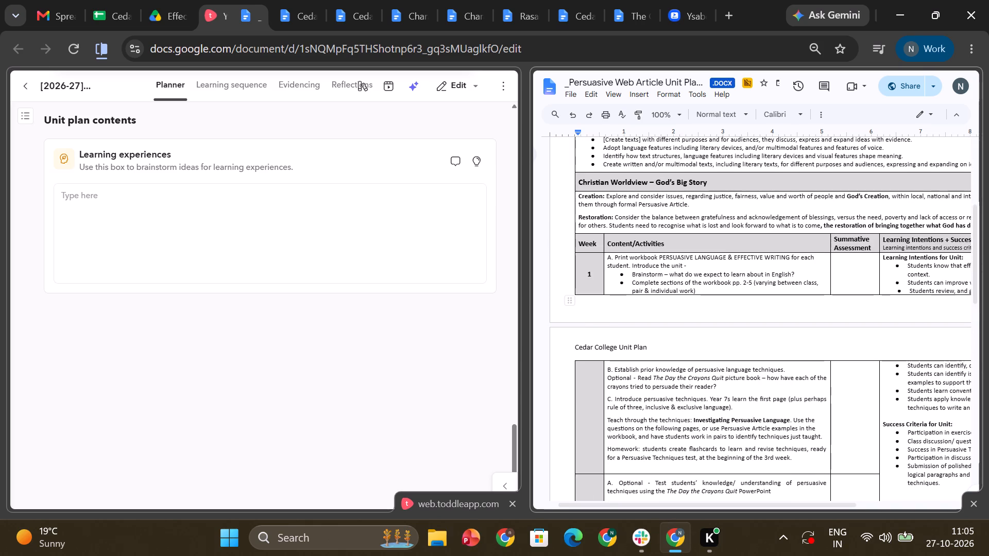
left_click_drag(525, 288, 359, 261)
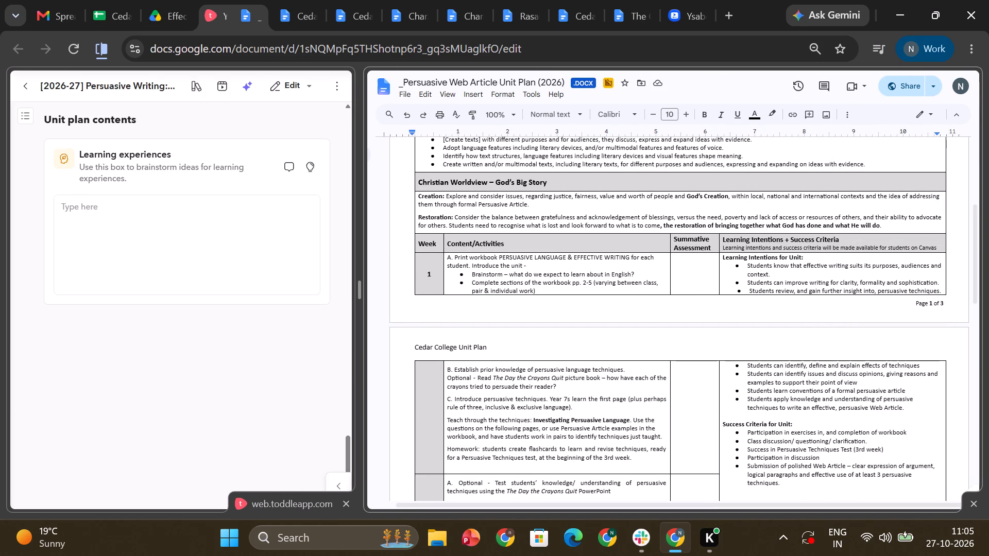
left_click(415, 236)
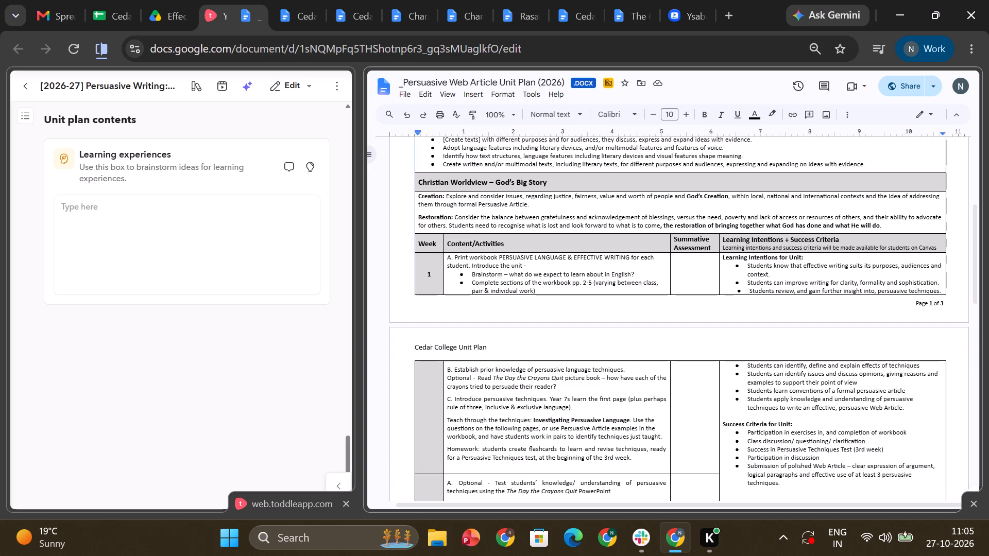
left_click(421, 242)
left_click_drag(417, 238, 453, 263)
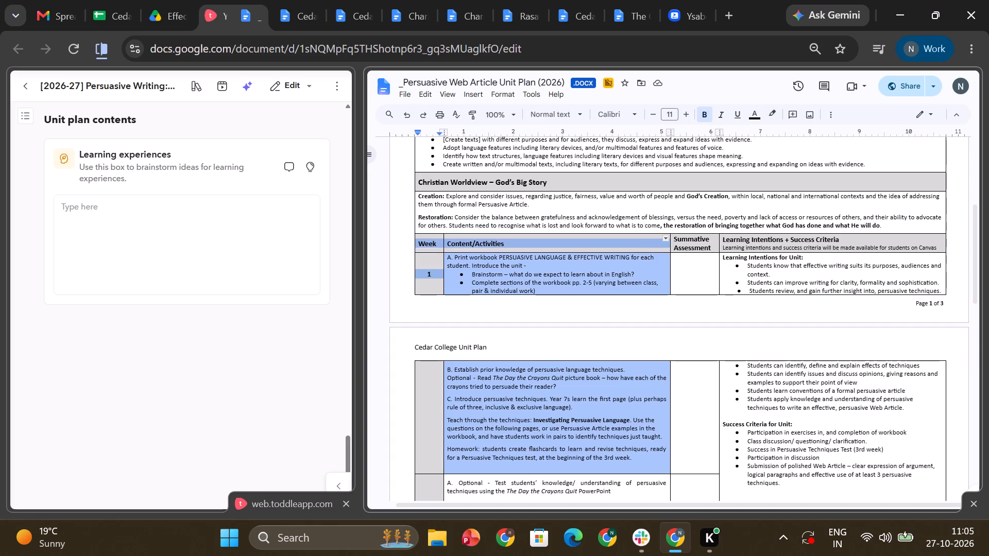
left_click_drag(453, 263, 551, 388)
left_click_drag(551, 388, 555, 388)
scroll(551, 388, "down", 3)
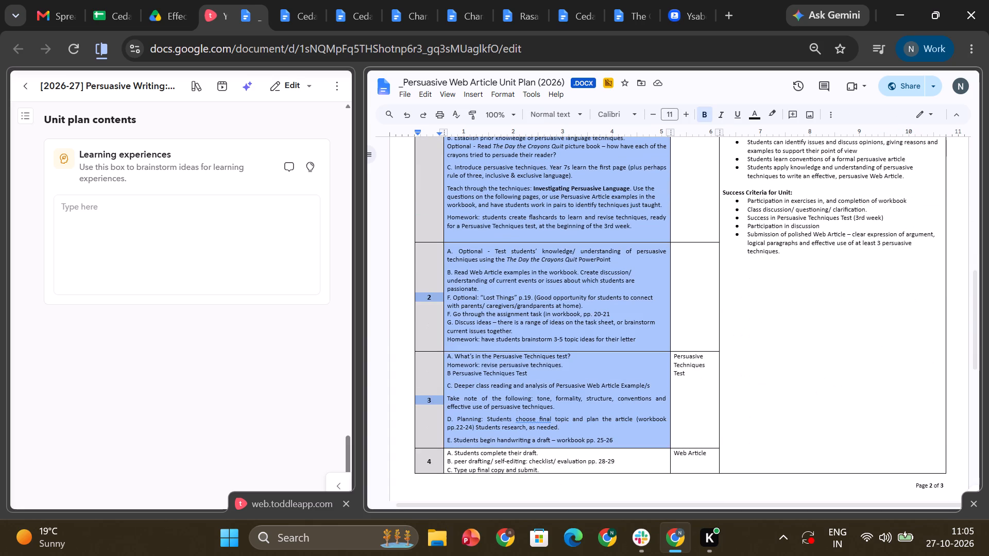
left_click_drag(555, 388, 697, 432)
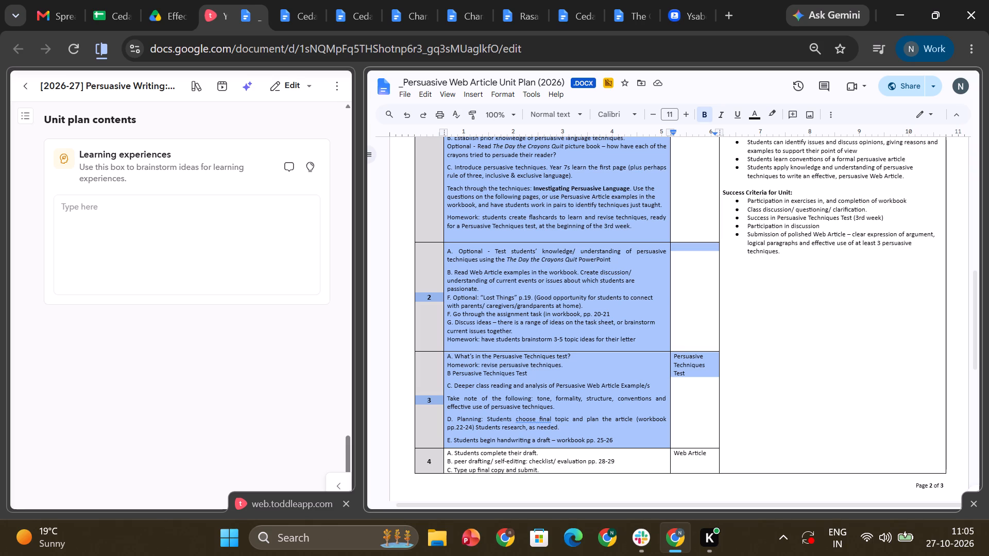
left_click_drag(697, 432, 669, 457)
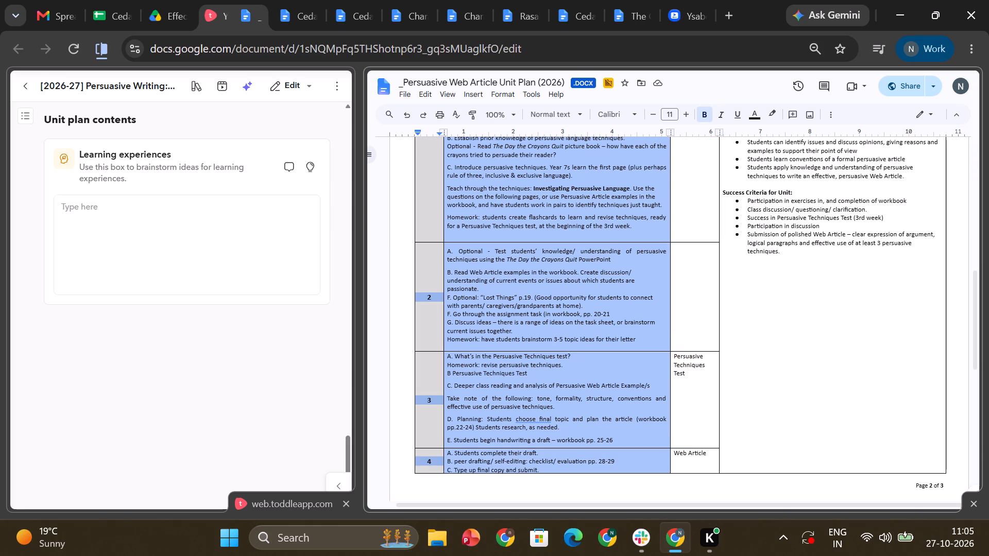
left_click_drag(669, 457, 679, 461)
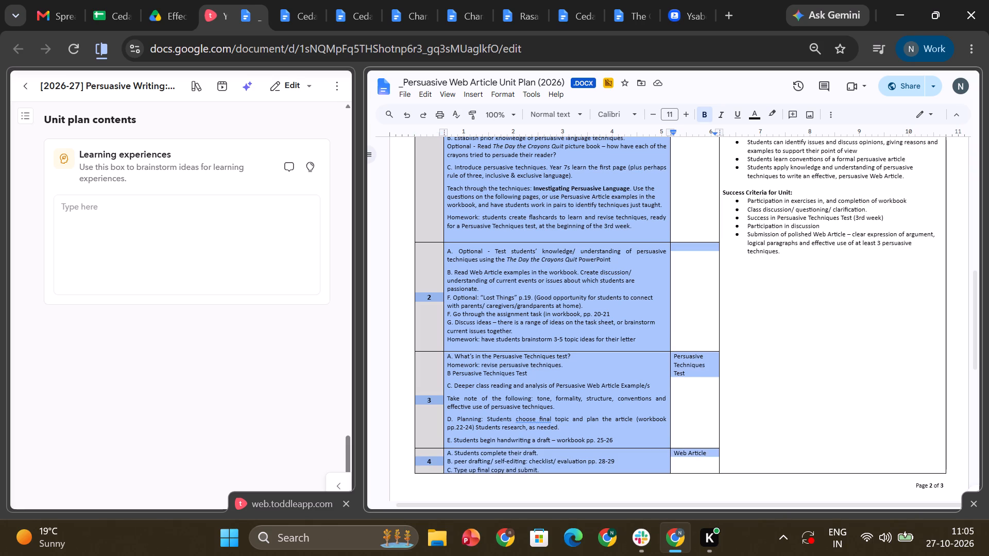
left_click_drag(679, 461, 662, 459)
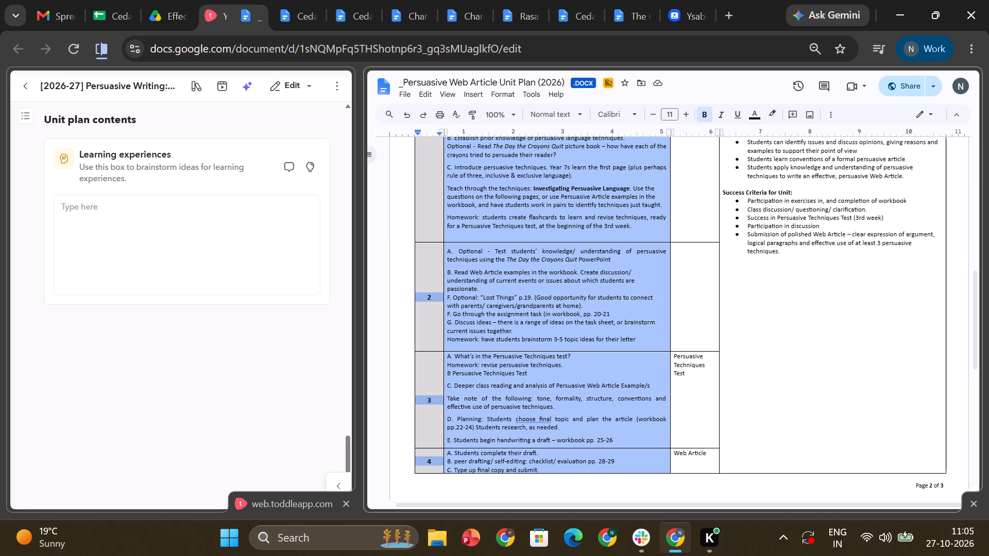
left_click_drag(662, 459, 669, 461)
left_click_drag(669, 461, 661, 464)
scroll(661, 464, "down", 2)
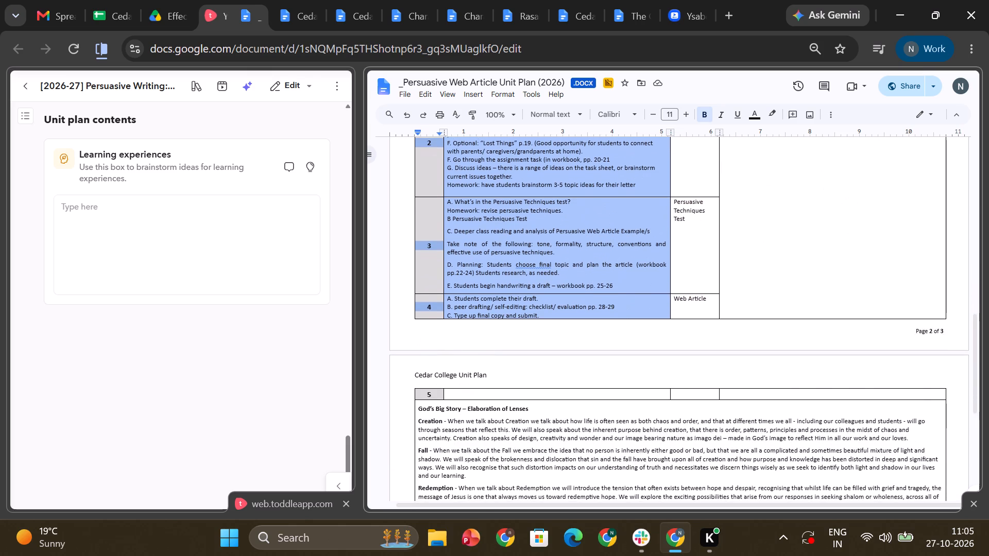
left_click_drag(661, 464, 707, 433)
scroll(661, 413, "up", 3)
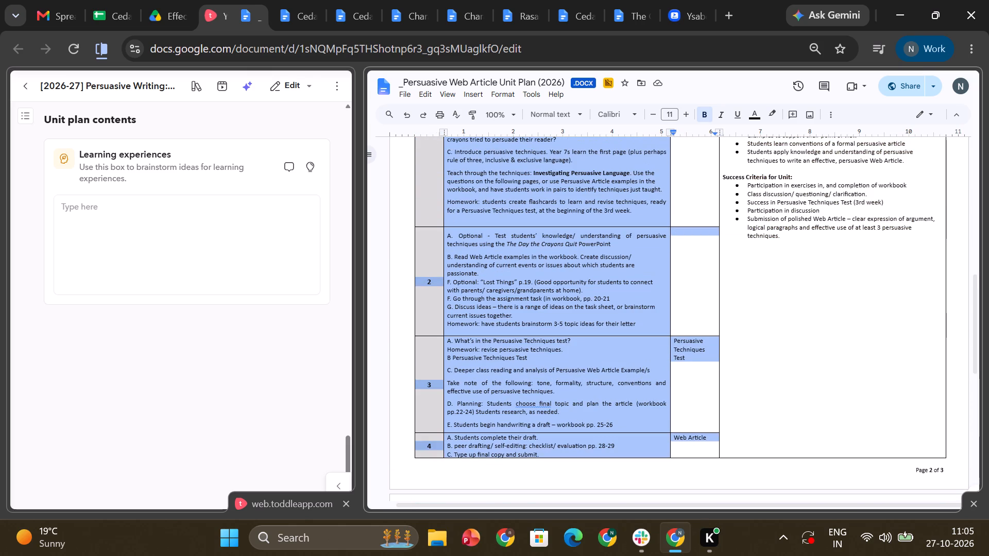
left_click_drag(707, 433, 709, 437)
scroll(654, 387, "up", 5)
scroll(658, 378, "down", 4)
key("ctrl+c")
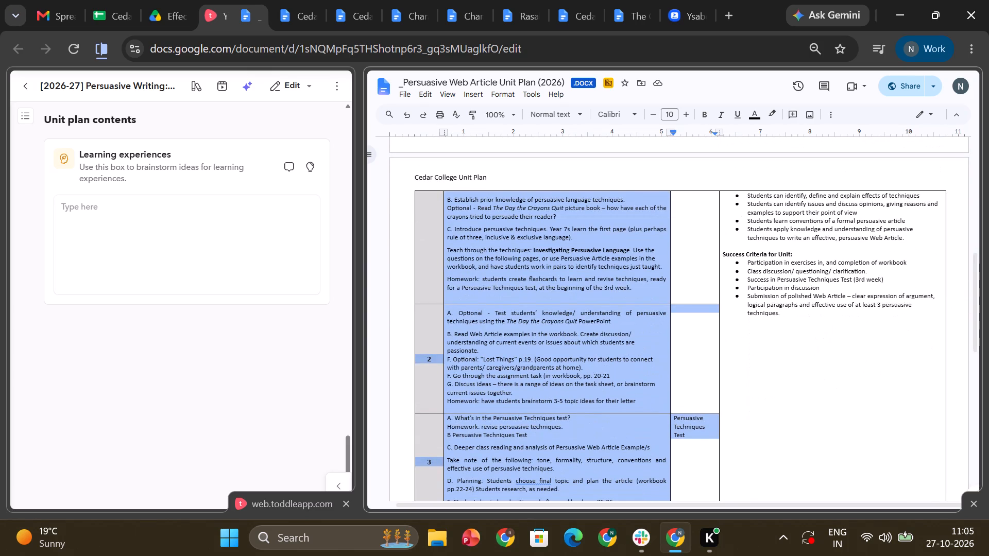
left_click(187, 254)
key("ctrl+v")
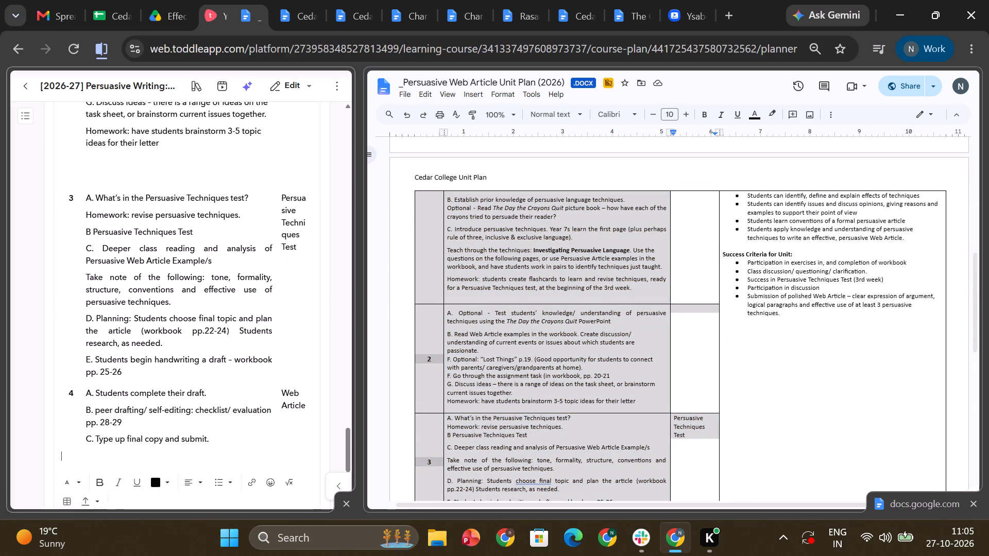
Widen the planner pane and review the layout of the pasted weekly table in Learning experiences.
left_click_drag(357, 304, 599, 301)
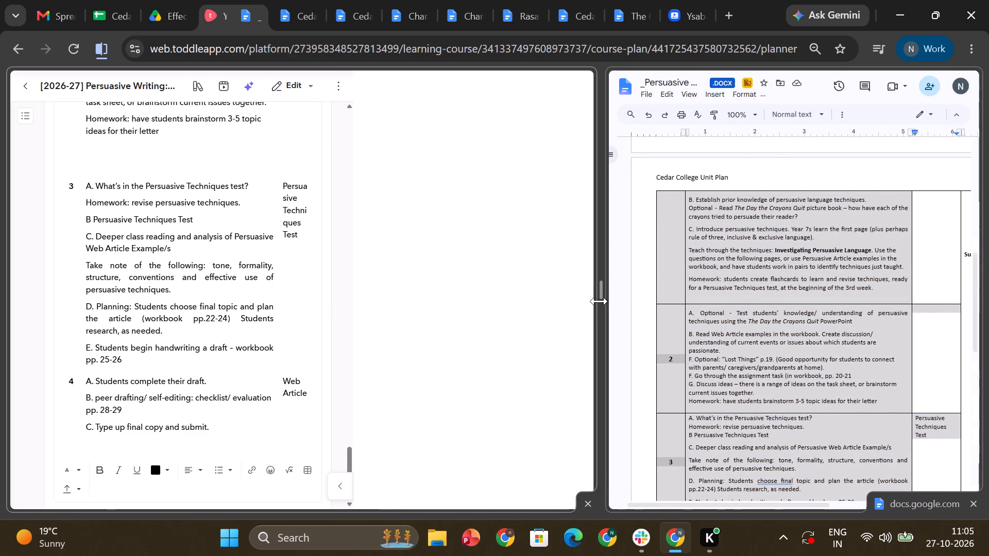
left_click_drag(599, 301, 620, 301)
scroll(486, 326, "up", 9)
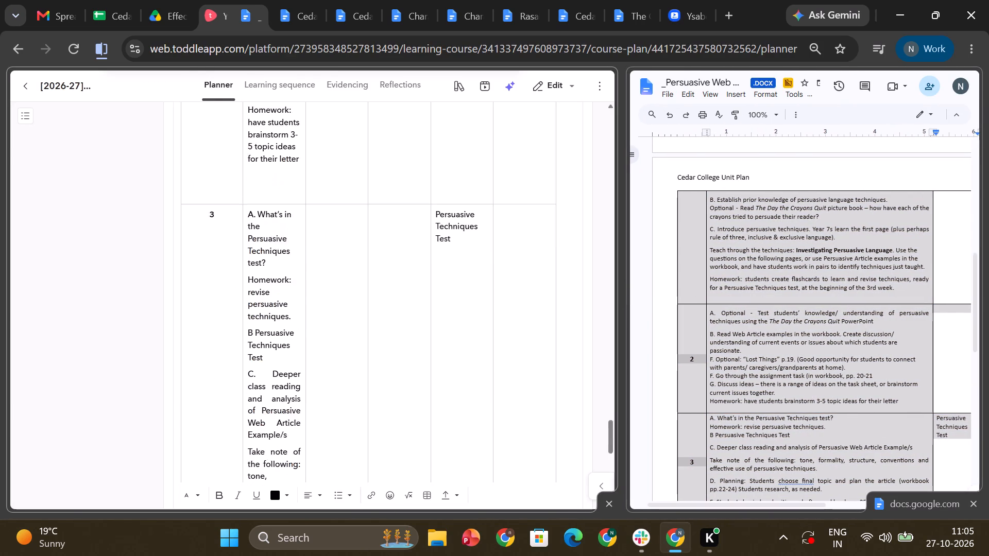
scroll(485, 344, "up", 19)
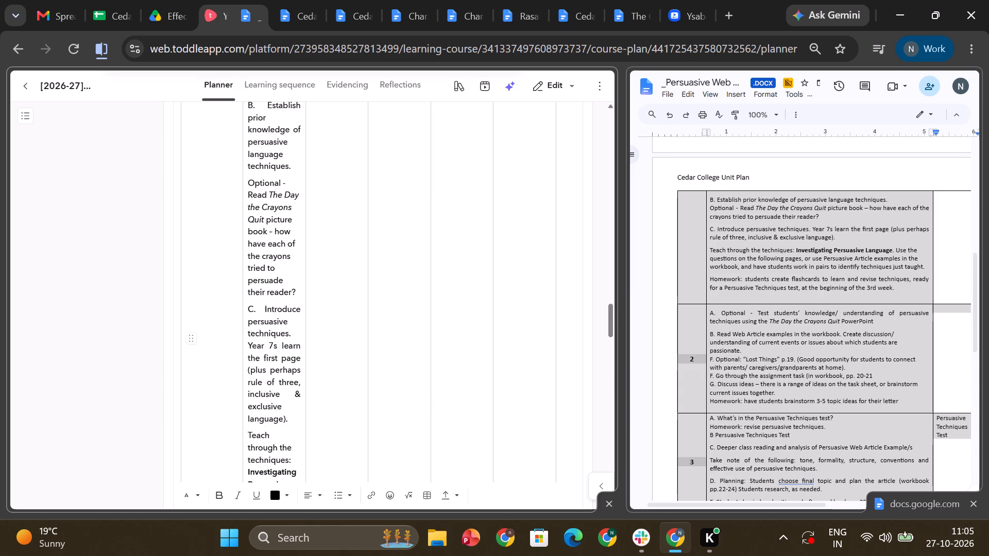
scroll(483, 346, "up", 7)
scroll(484, 357, "down", 4)
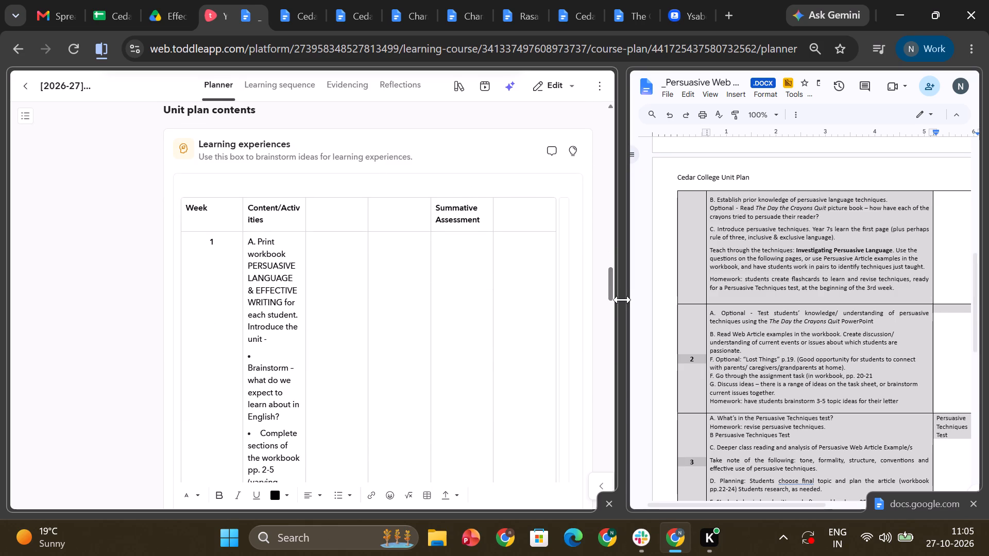
left_click_drag(622, 299, 603, 300)
scroll(444, 335, "down", 2)
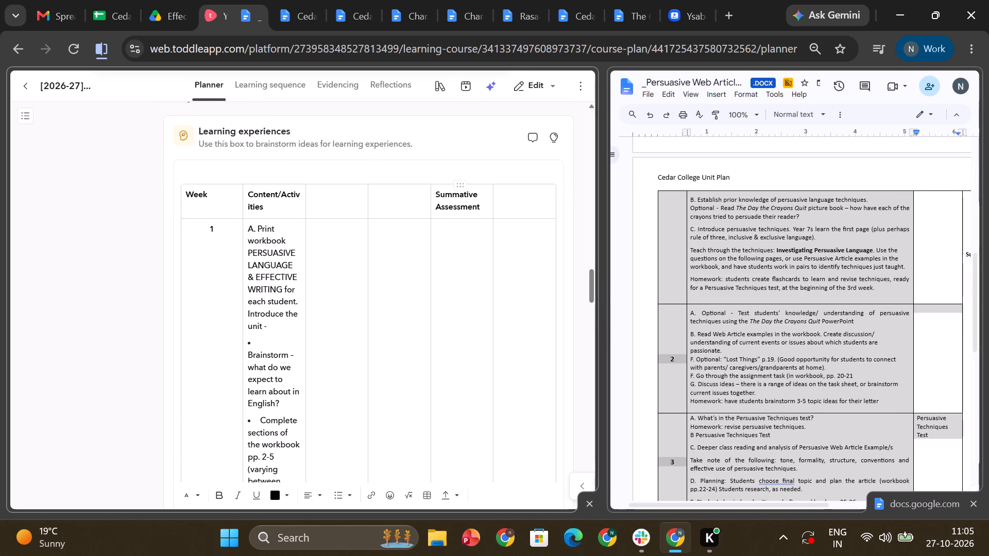
Compare the pasted weekly table in Learning experiences with the source document's weekly table, giving the planner pane more width.
scroll(444, 335, "down", 13)
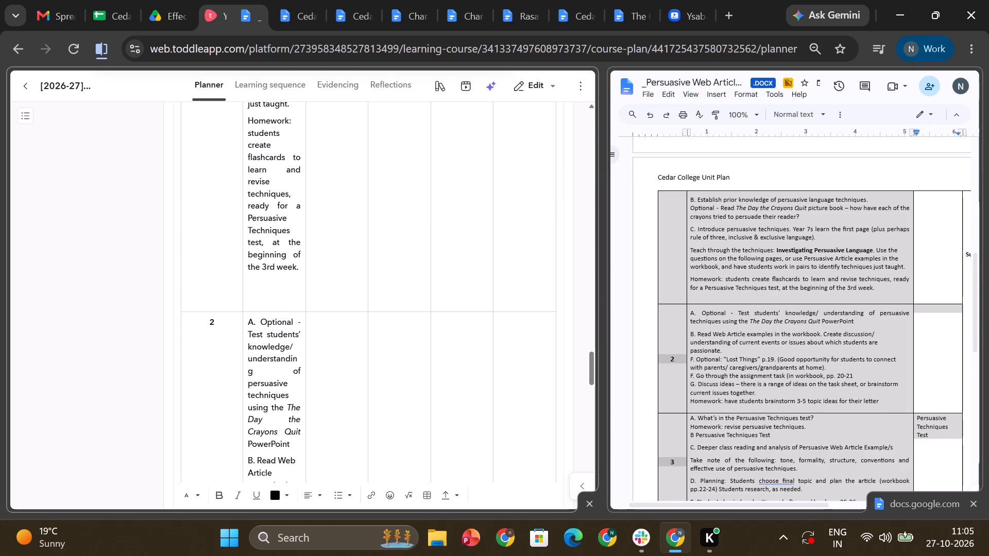
scroll(779, 337, "up", 5)
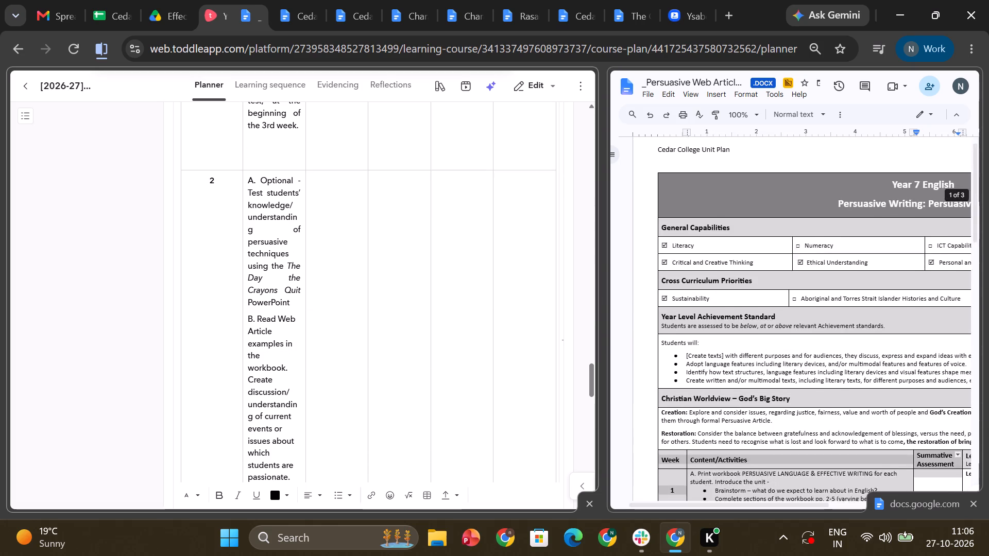
scroll(781, 338, "down", 2)
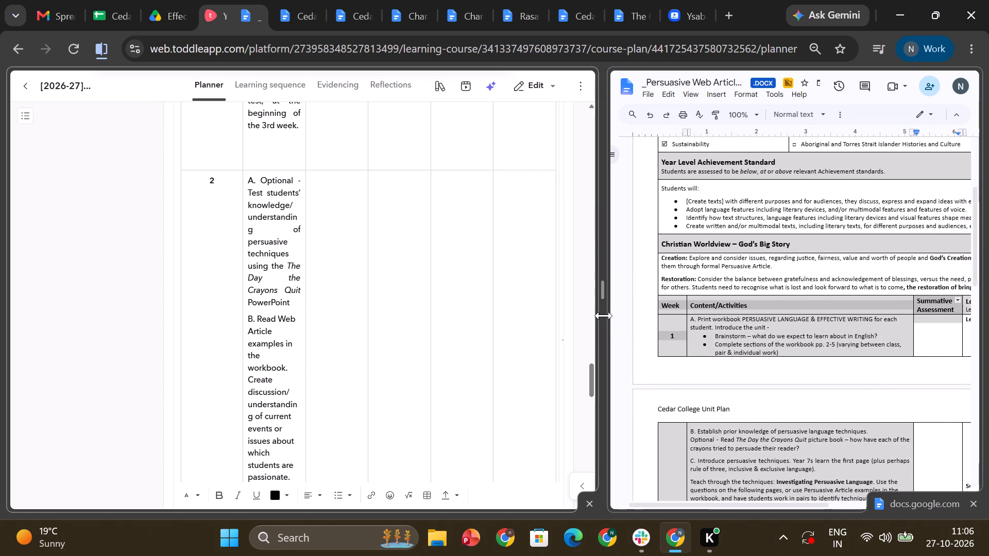
left_click_drag(604, 316, 621, 317)
scroll(395, 311, "up", 8)
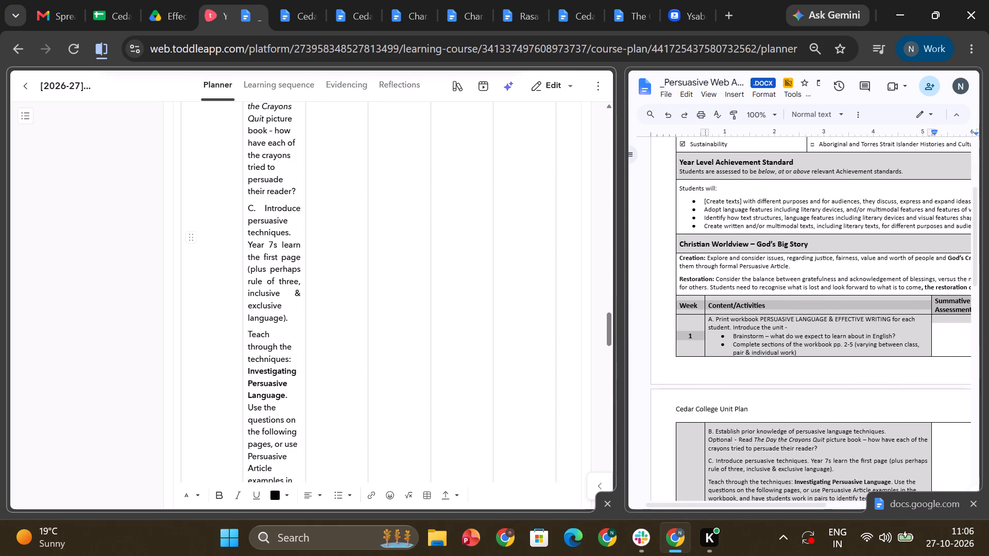
scroll(402, 302, "up", 10)
scroll(363, 321, "down", 2)
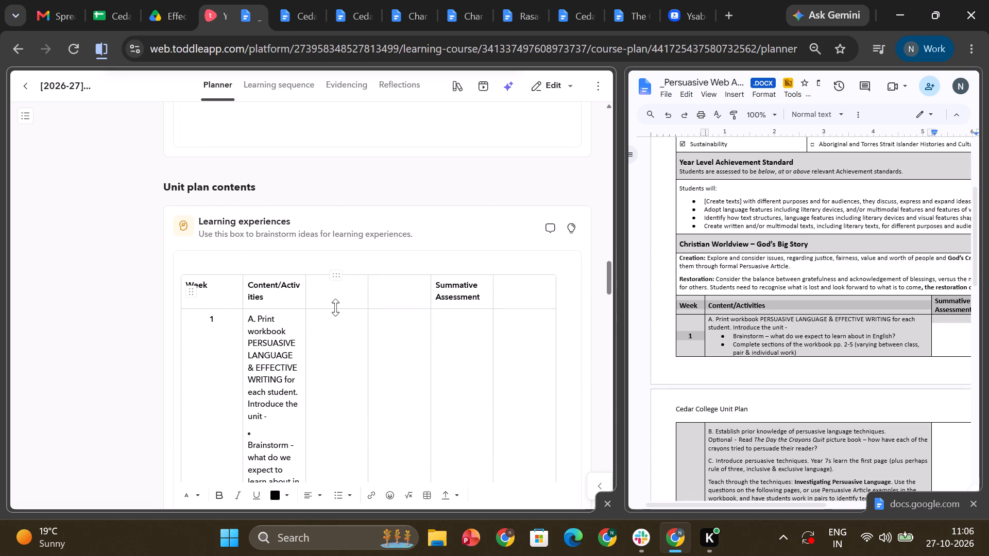
Delete the three empty columns around Summative Assessment from the Learning experiences table.
left_click(336, 276)
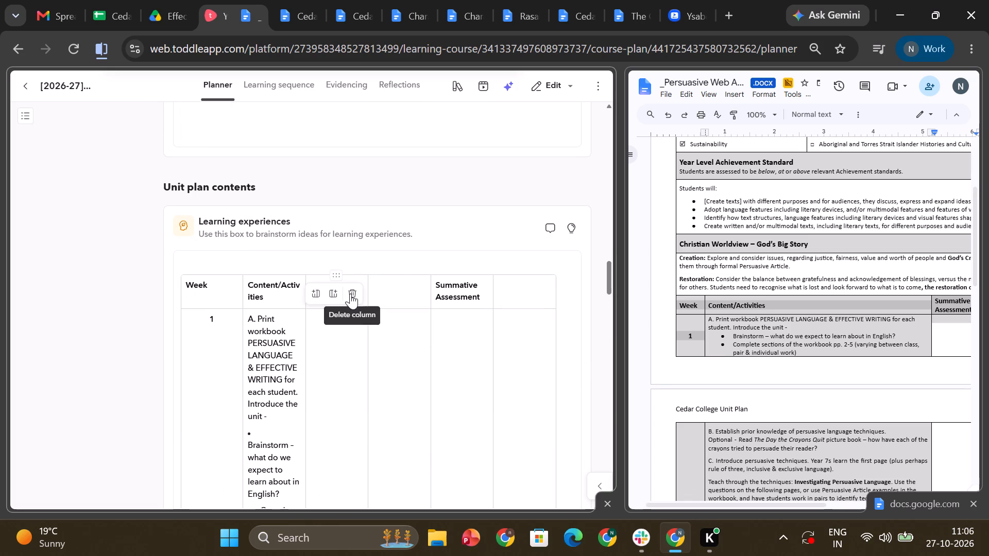
left_click(350, 293)
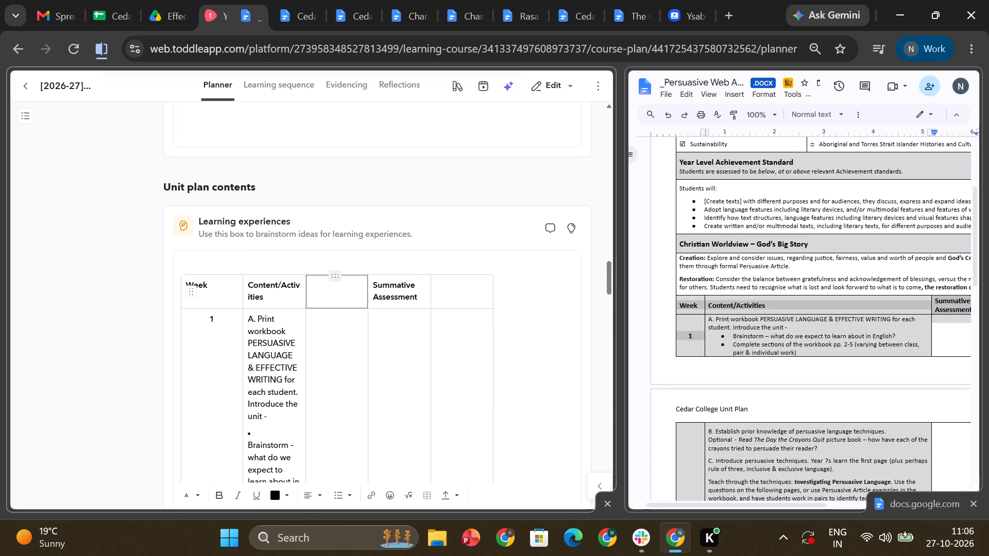
left_click(335, 277)
left_click(348, 295)
left_click(416, 295)
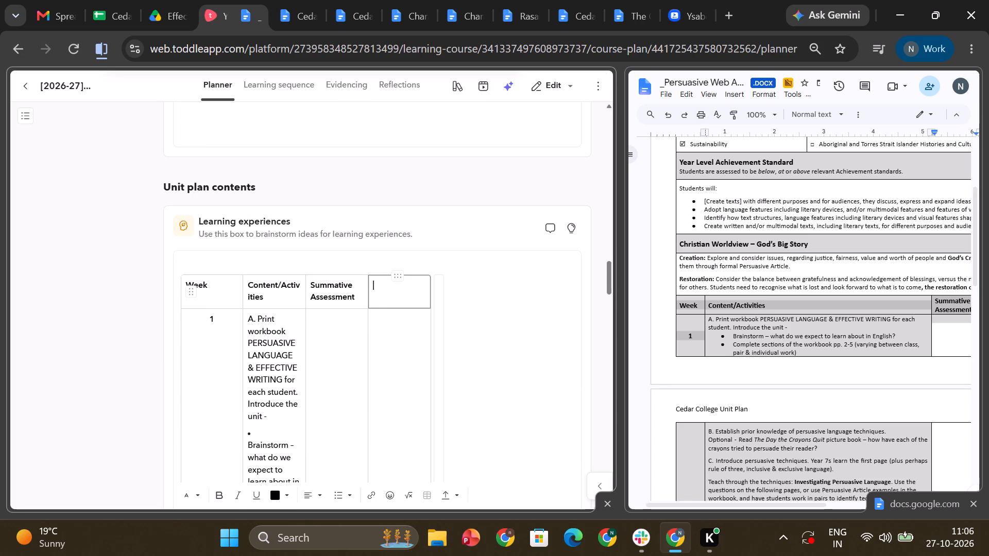
left_click(398, 277)
left_click(412, 292)
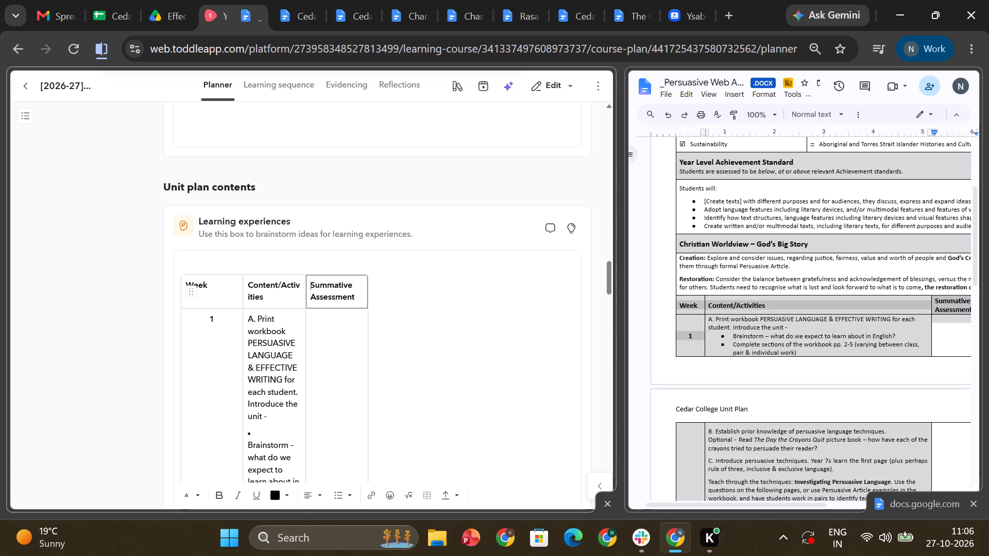
Widen the Content/Activities and Summative Assessment columns to fill the Learning experiences field, giving most of the width to Content/Activities.
left_click_drag(363, 302, 476, 305)
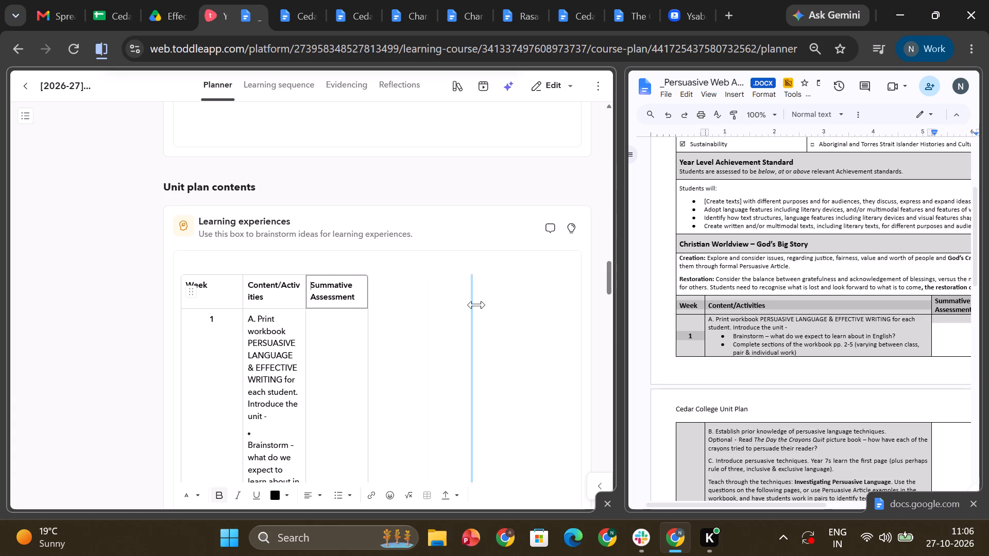
left_click_drag(476, 305, 547, 306)
left_click_drag(303, 287, 427, 298)
scroll(395, 324, "down", 2)
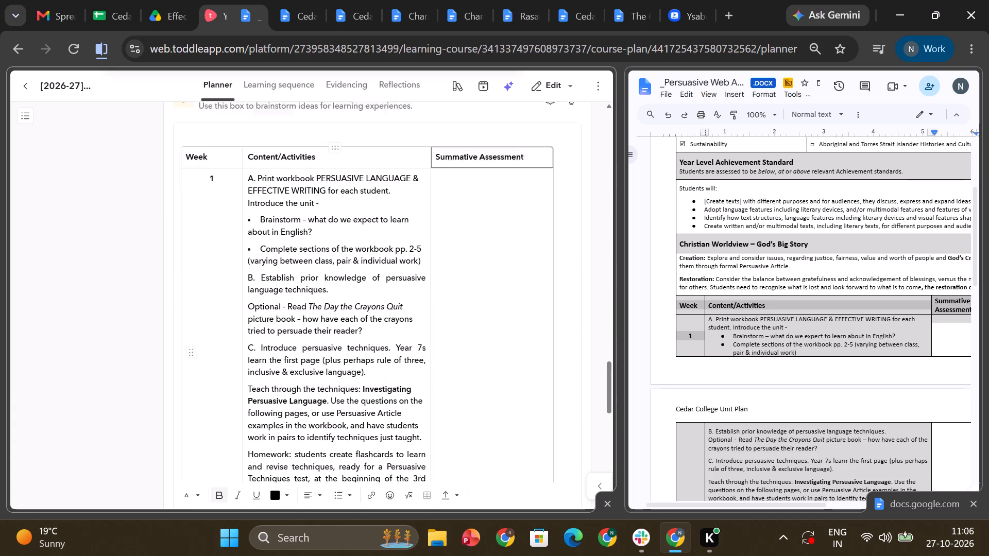
scroll(406, 319, "down", 9)
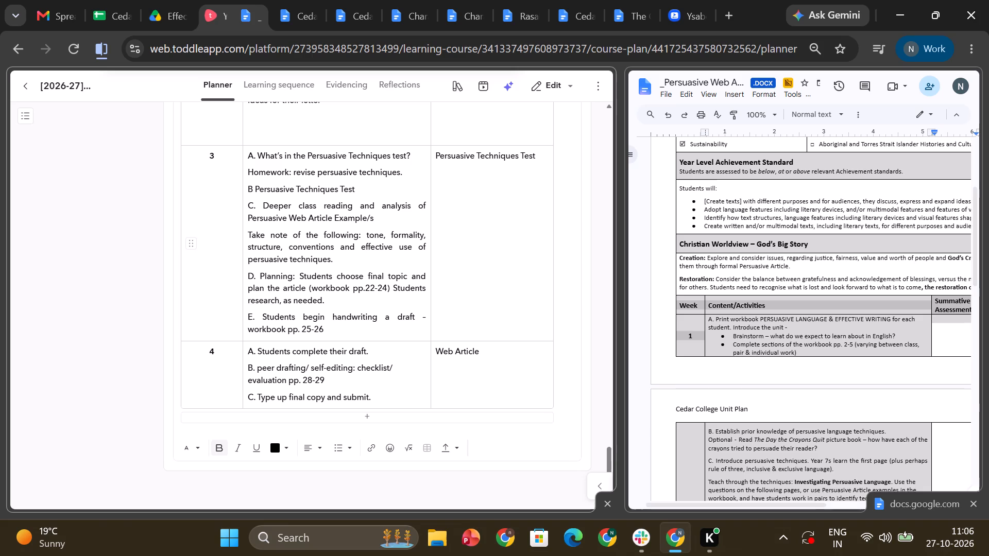
scroll(503, 310, "up", 11)
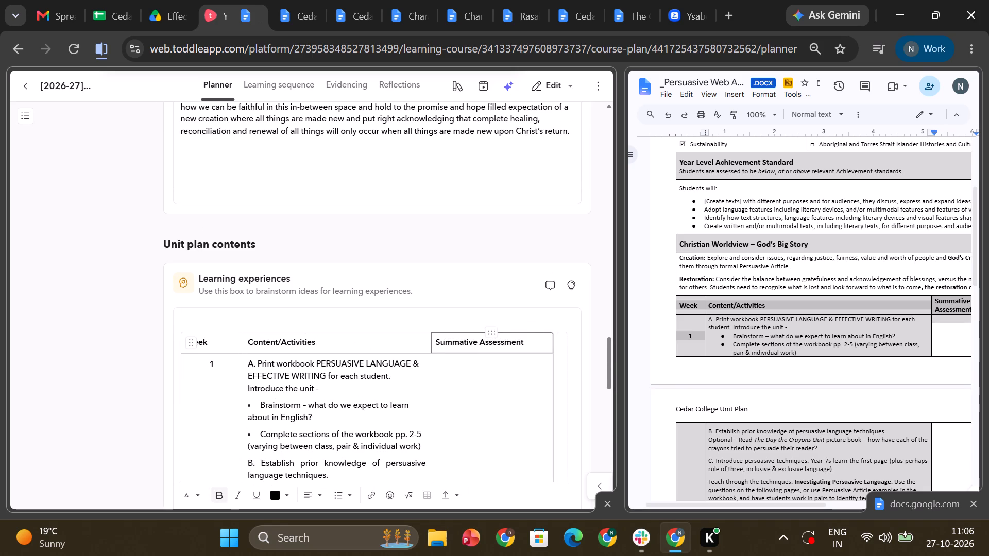
left_click_drag(550, 341, 584, 344)
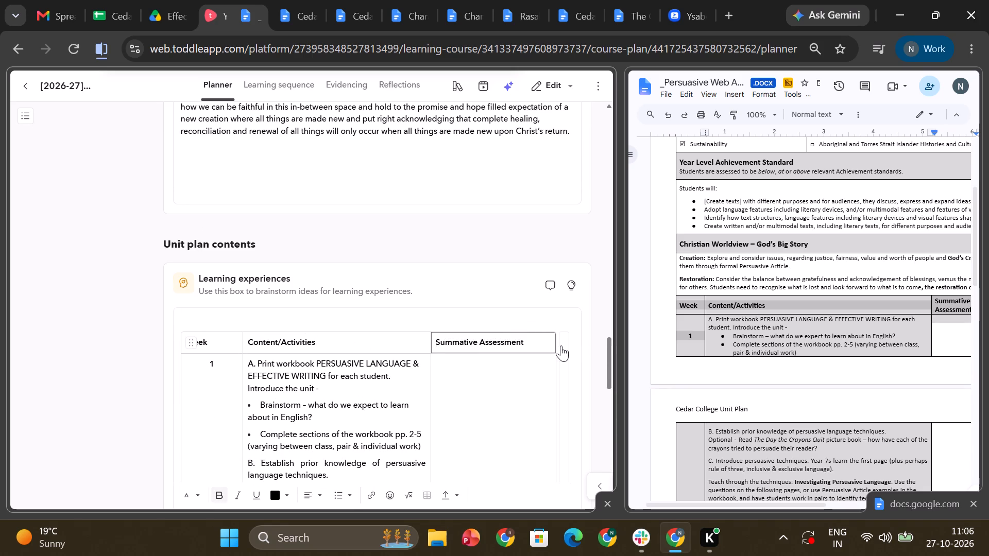
left_click_drag(553, 341, 562, 343)
left_click_drag(428, 341, 456, 345)
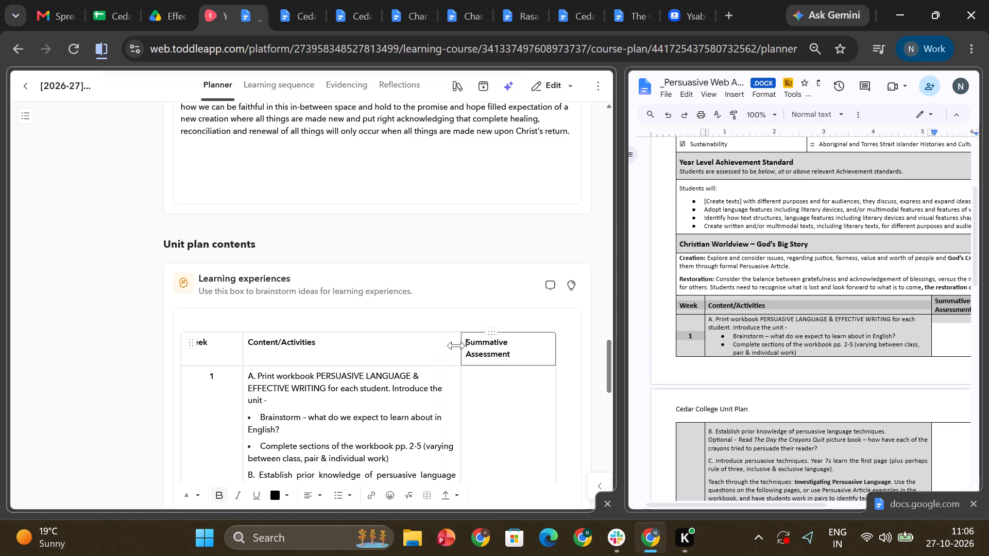
Review the resized weekly table down to week 4 and the planner sections above it.
scroll(427, 364, "down", 14)
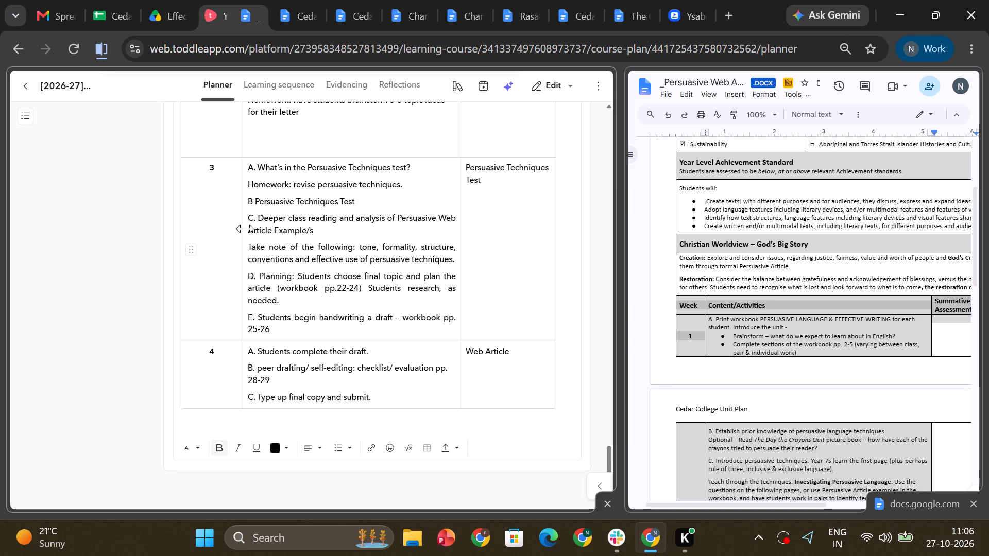
scroll(261, 265, "up", 10)
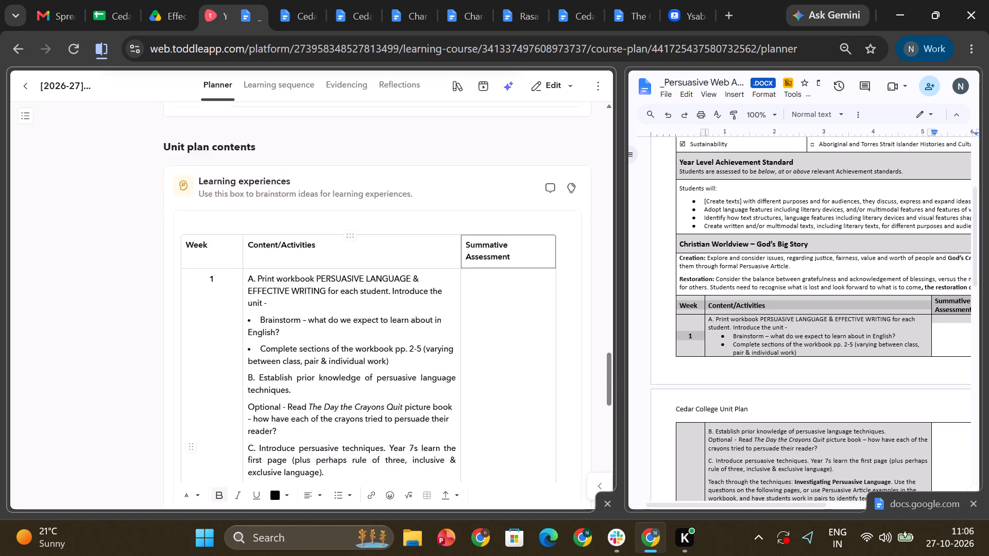
scroll(293, 285, "up", 1)
scroll(293, 285, "down", 1)
scroll(294, 290, "up", 10)
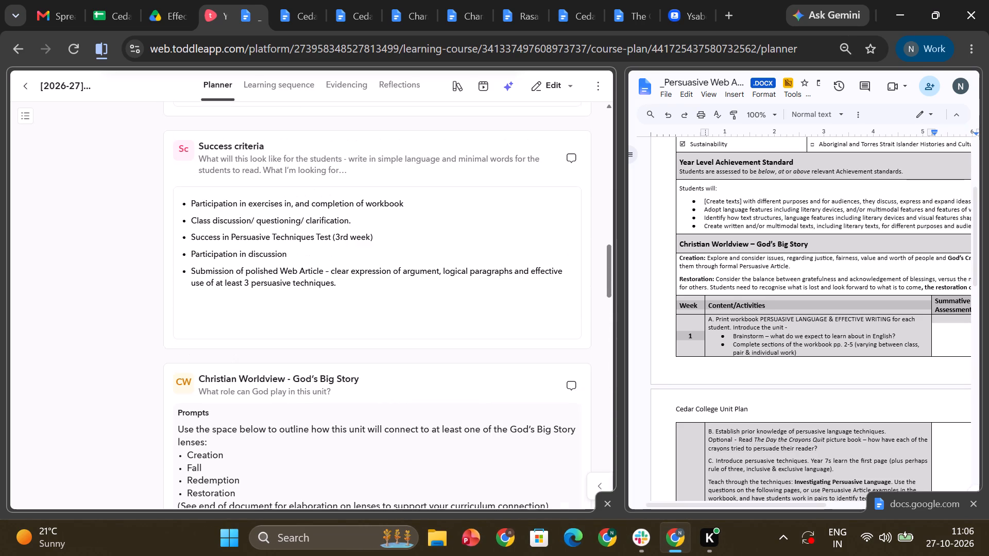
Widen the source document's pane and review all its pages for content still missing from the planner.
left_click_drag(623, 276, 467, 276)
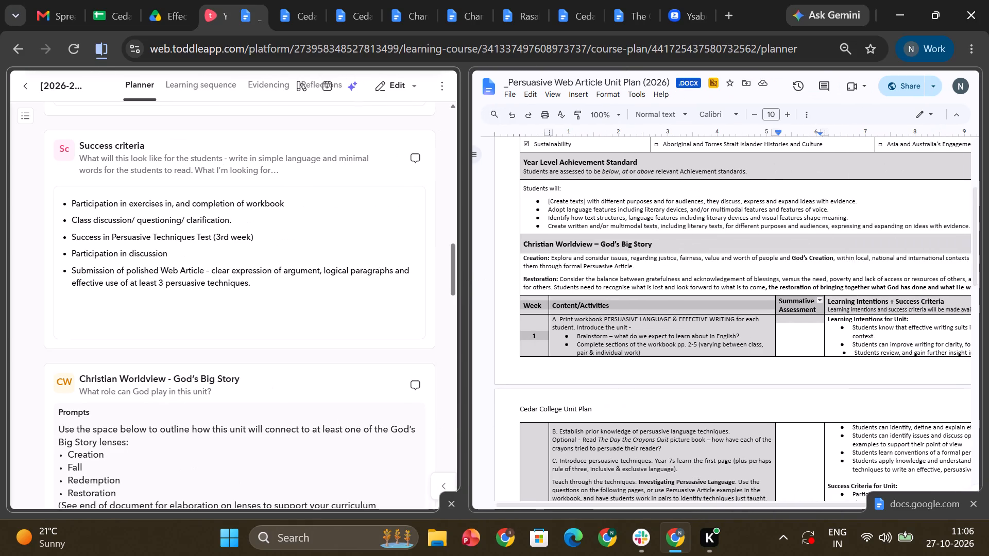
scroll(747, 294, "down", 11)
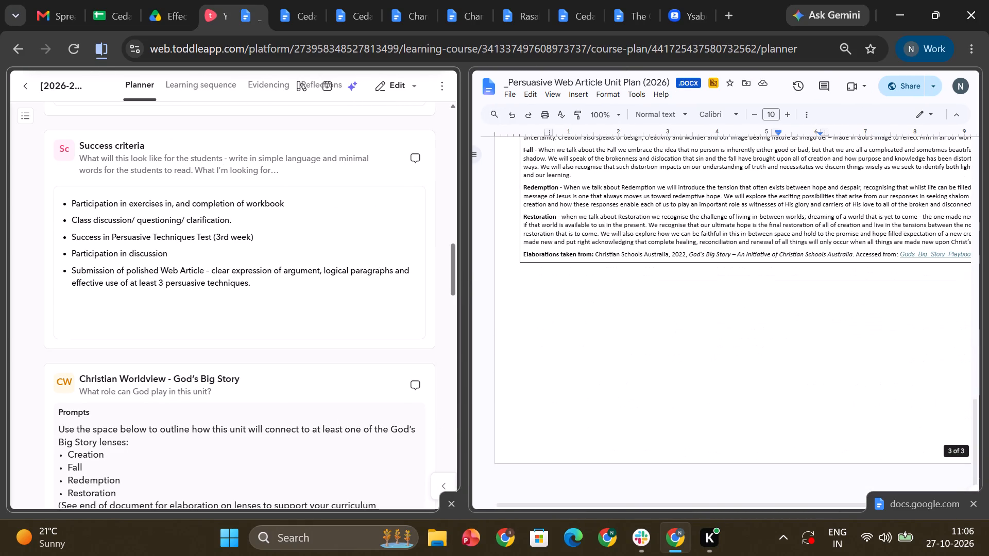
scroll(760, 316, "up", 6)
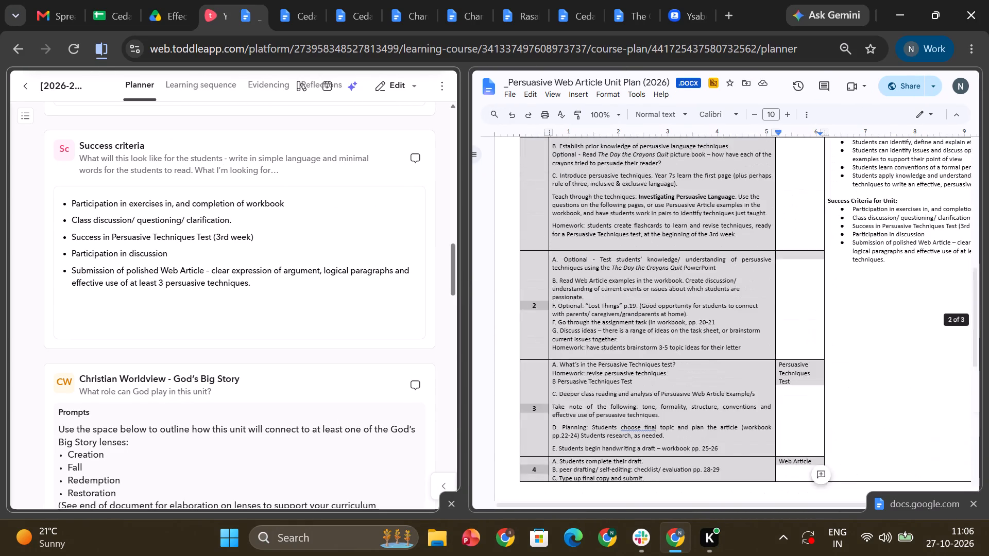
scroll(747, 317, "up", 3)
scroll(740, 317, "down", 1)
scroll(740, 317, "up", 6)
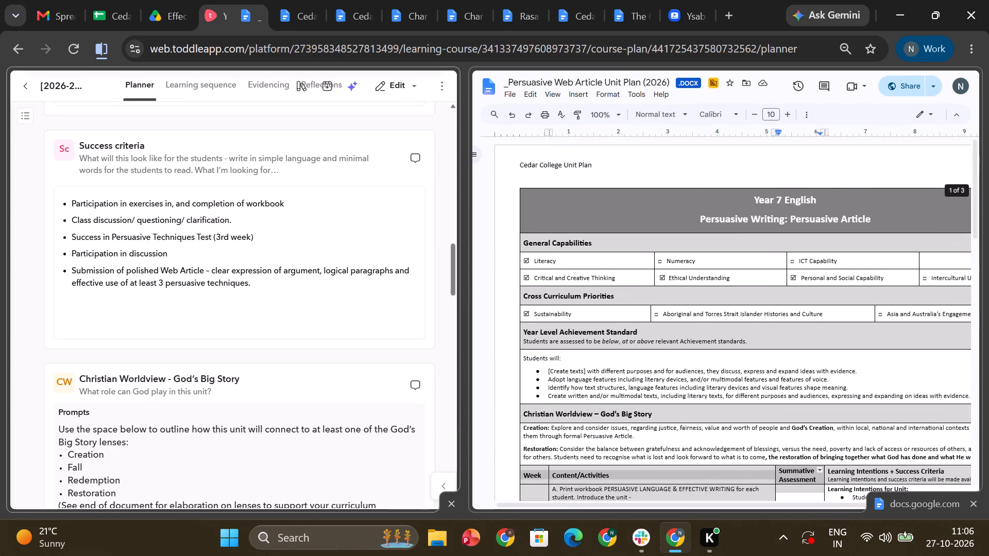
scroll(739, 320, "up", 3)
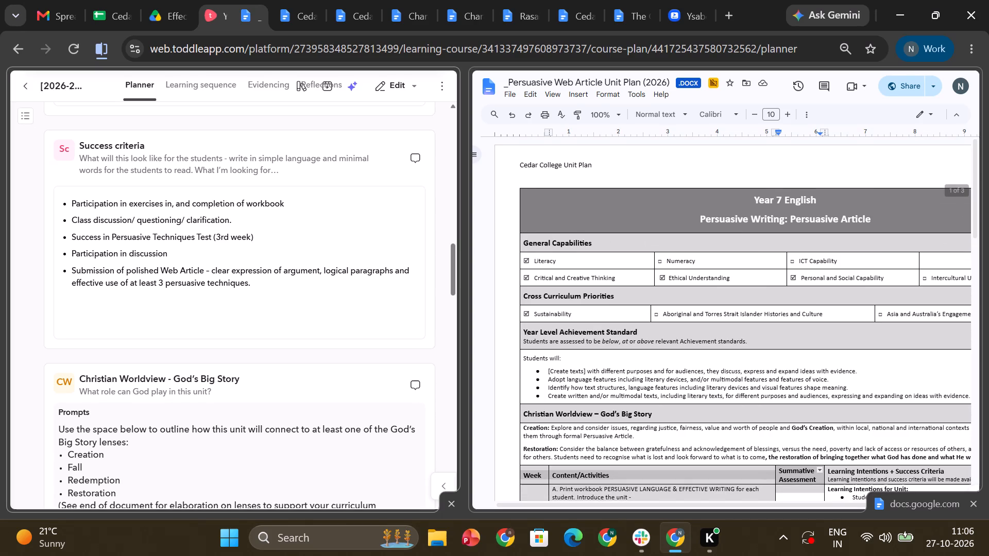
scroll(726, 334, "up", 3)
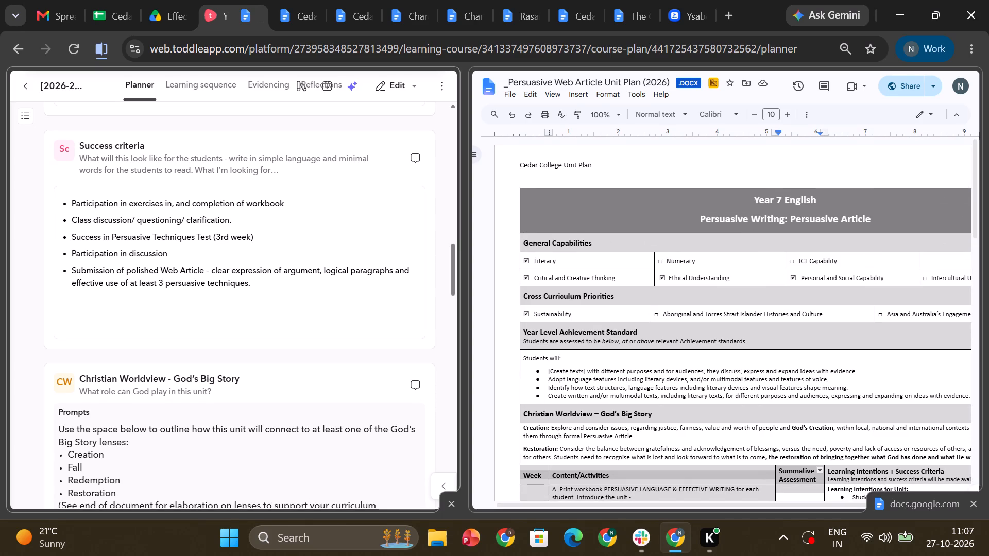
scroll(726, 334, "up", 4)
scroll(719, 325, "down", 2)
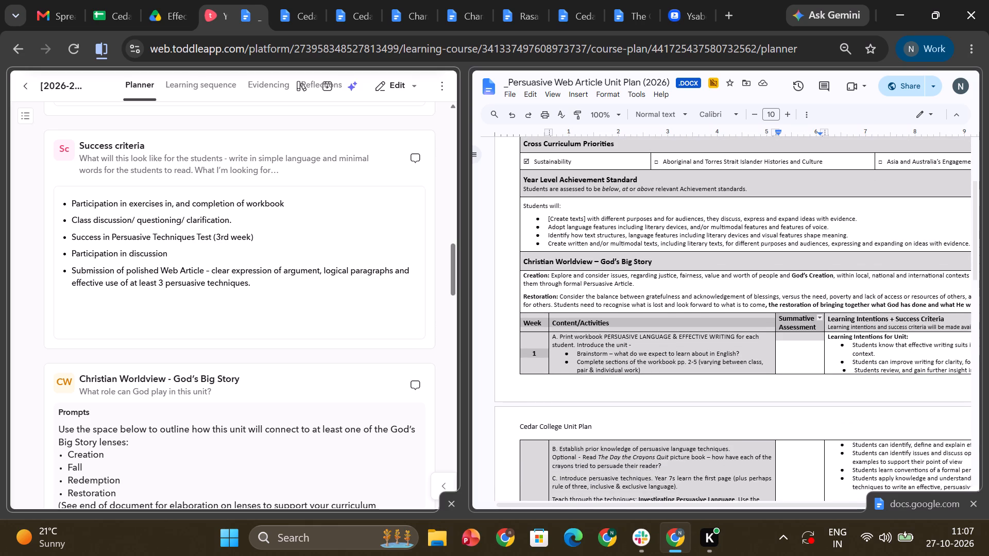
Check the planner's Basic details and Subject Standards against the first page of the source document.
scroll(352, 325, "up", 17)
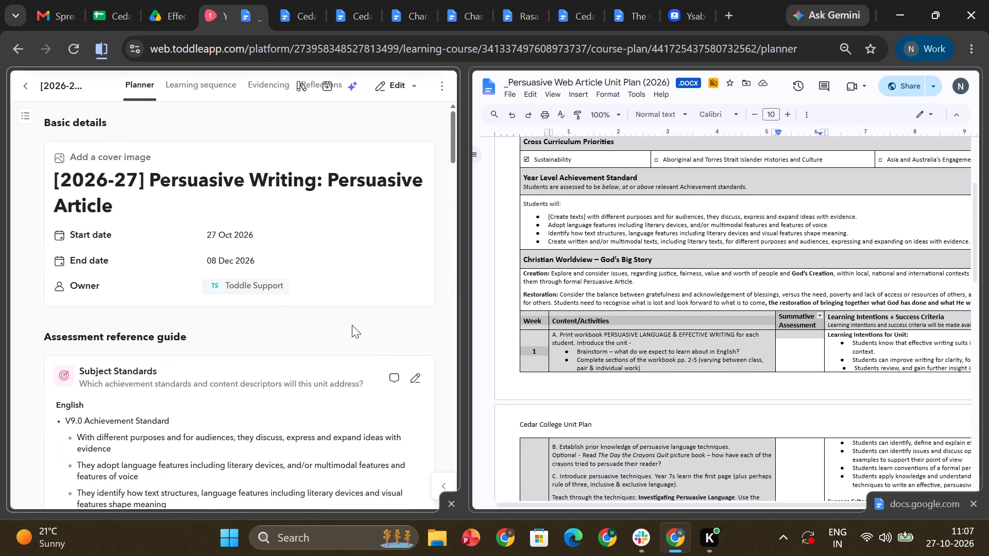
scroll(352, 325, "up", 2)
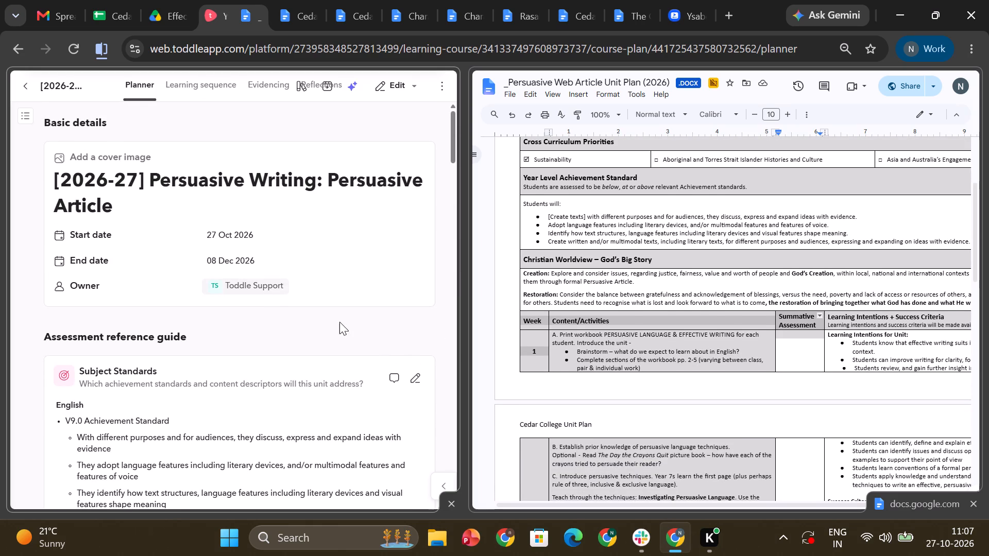
scroll(660, 327, "up", 6)
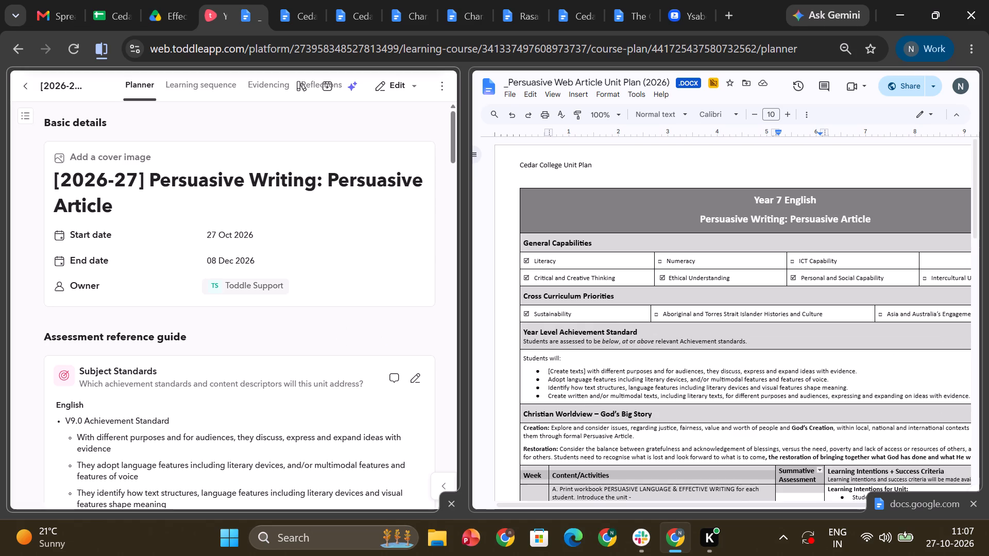
scroll(462, 332, "down", 1)
scroll(360, 335, "down", 2)
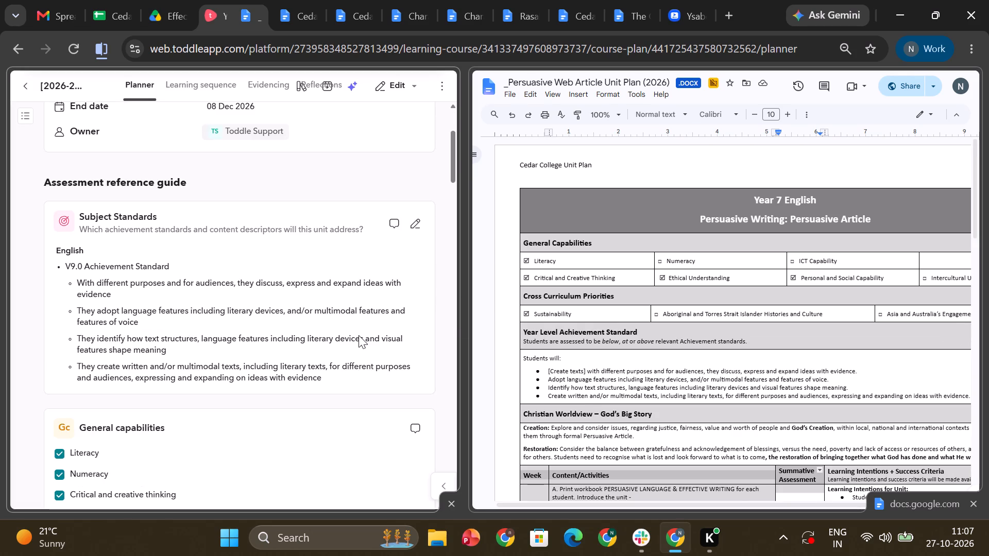
scroll(358, 335, "up", 6)
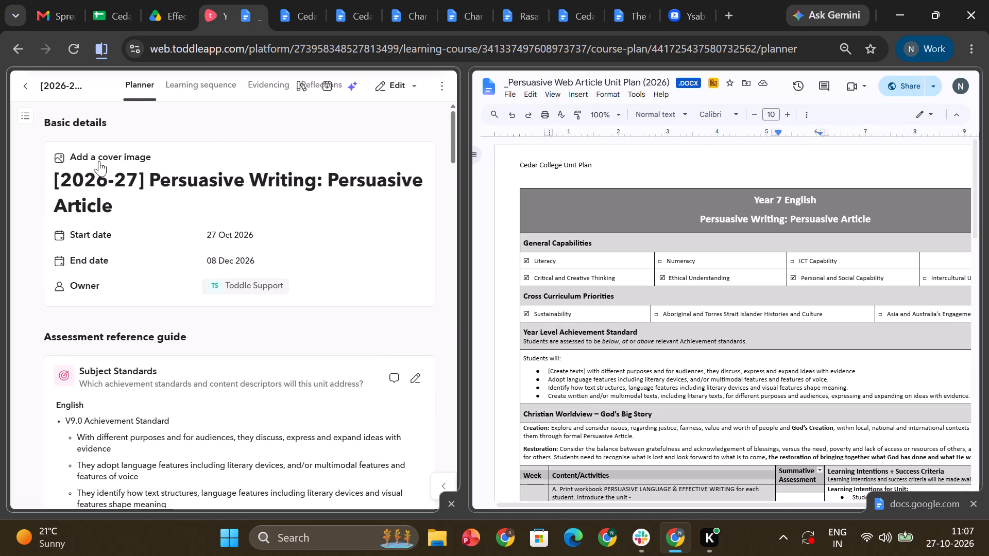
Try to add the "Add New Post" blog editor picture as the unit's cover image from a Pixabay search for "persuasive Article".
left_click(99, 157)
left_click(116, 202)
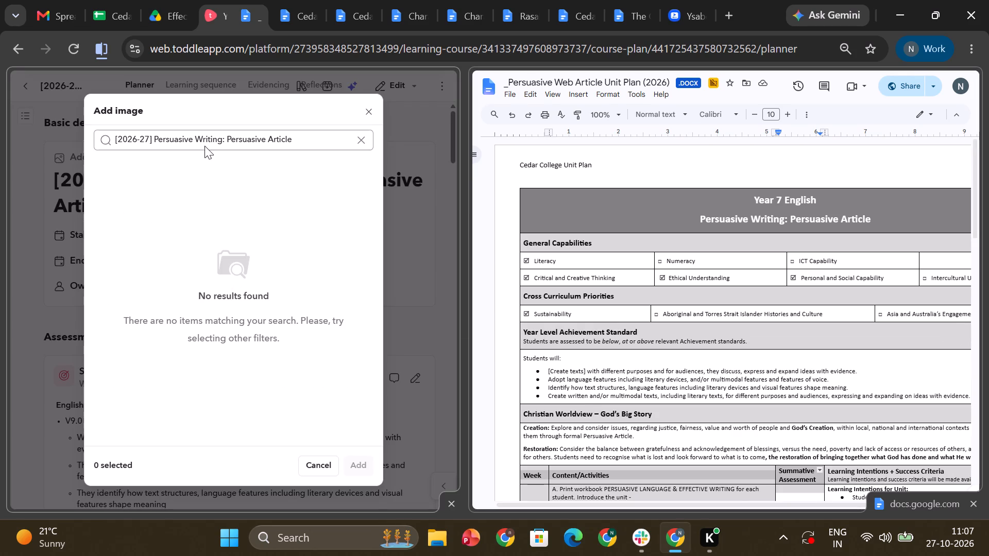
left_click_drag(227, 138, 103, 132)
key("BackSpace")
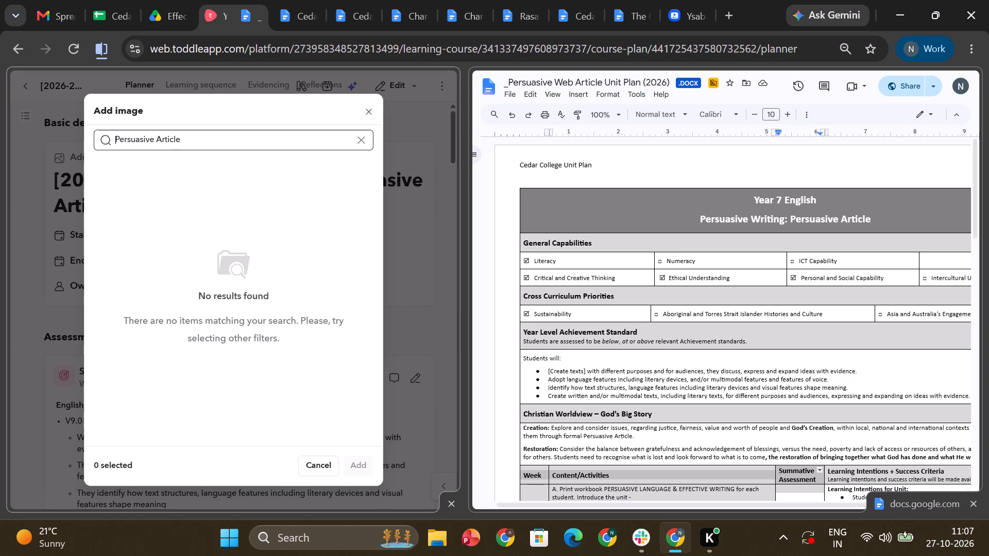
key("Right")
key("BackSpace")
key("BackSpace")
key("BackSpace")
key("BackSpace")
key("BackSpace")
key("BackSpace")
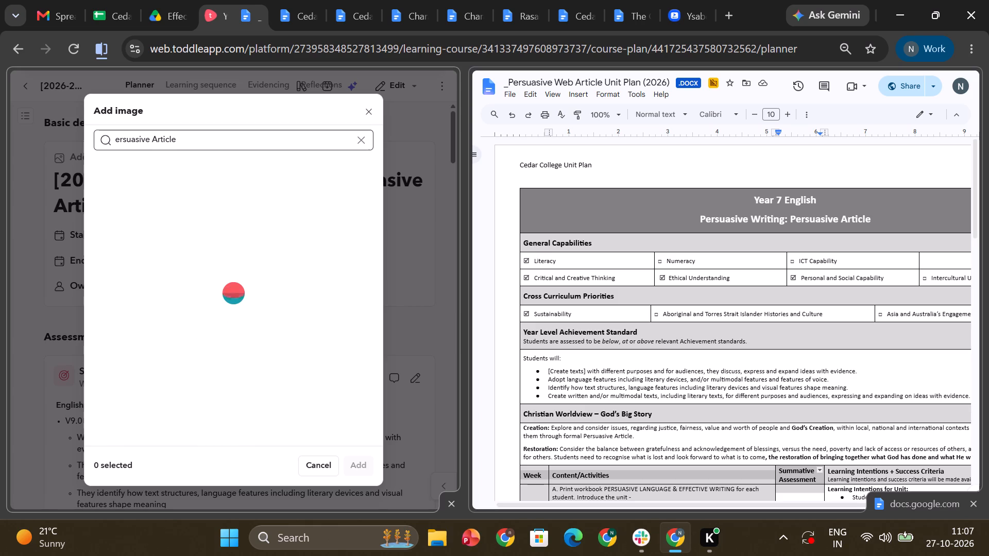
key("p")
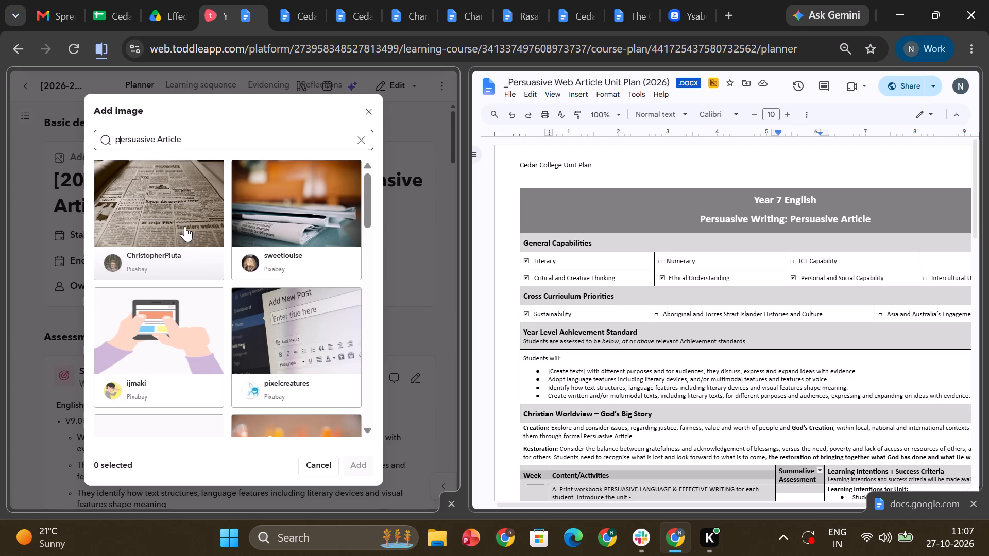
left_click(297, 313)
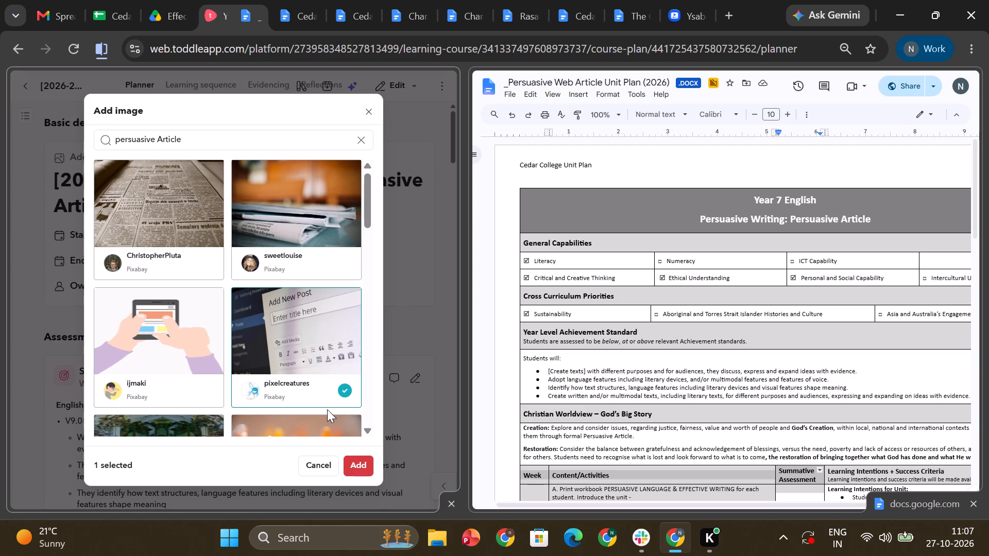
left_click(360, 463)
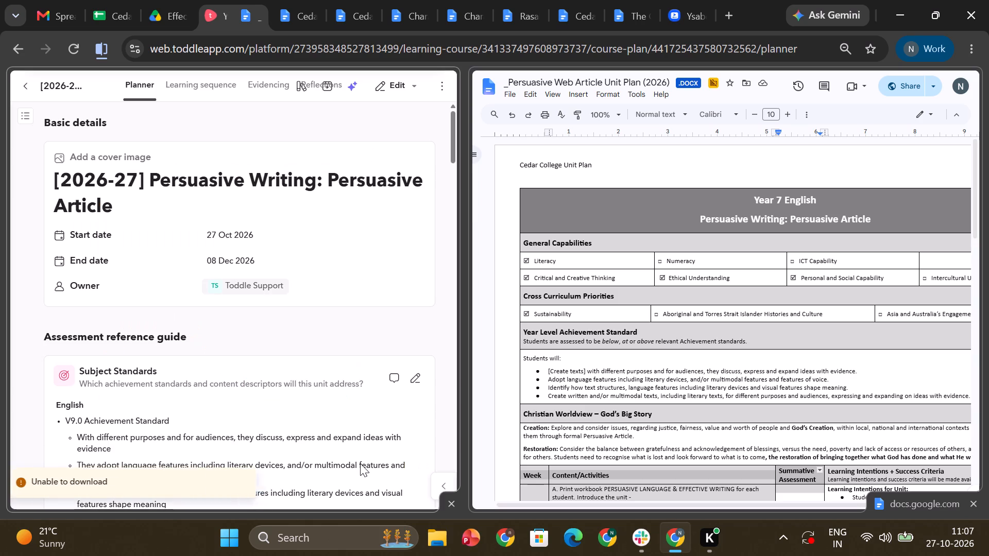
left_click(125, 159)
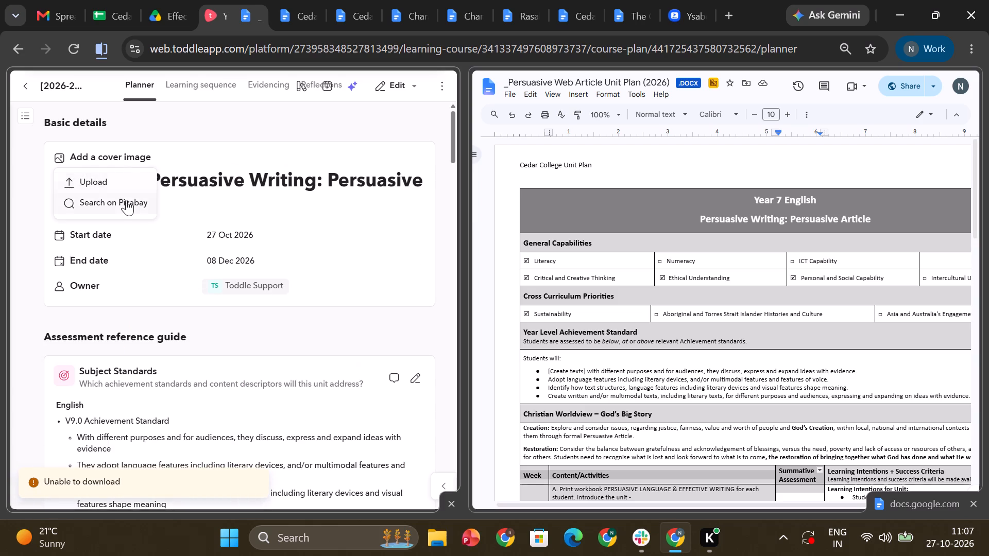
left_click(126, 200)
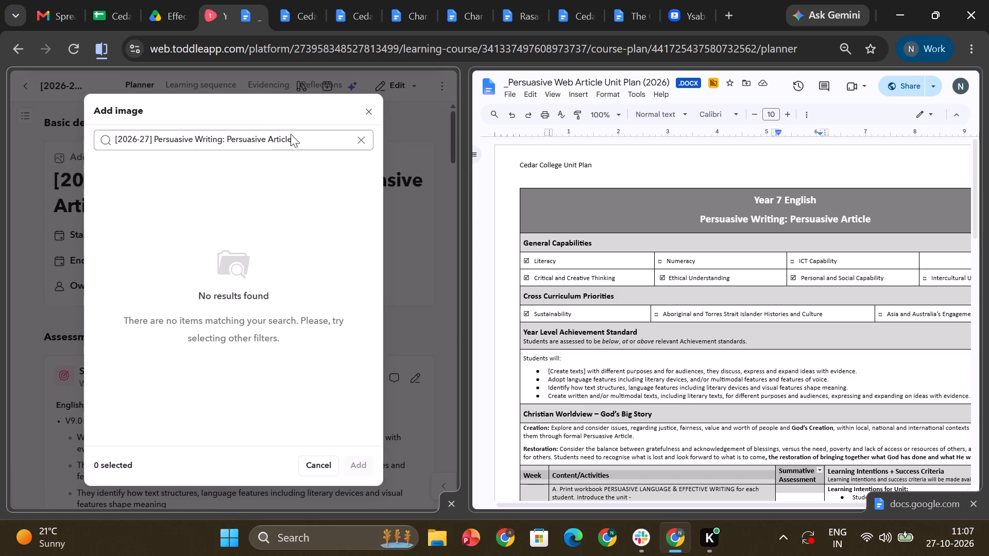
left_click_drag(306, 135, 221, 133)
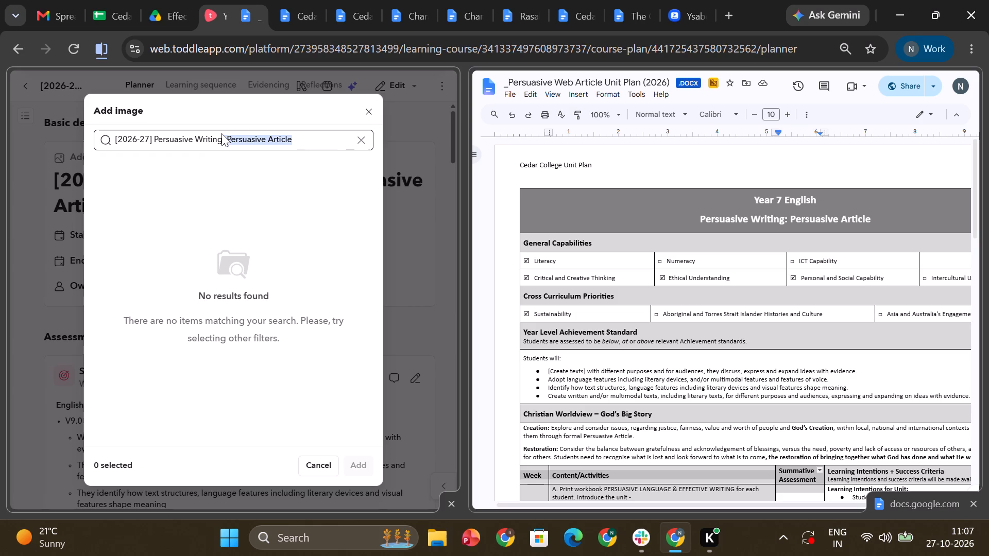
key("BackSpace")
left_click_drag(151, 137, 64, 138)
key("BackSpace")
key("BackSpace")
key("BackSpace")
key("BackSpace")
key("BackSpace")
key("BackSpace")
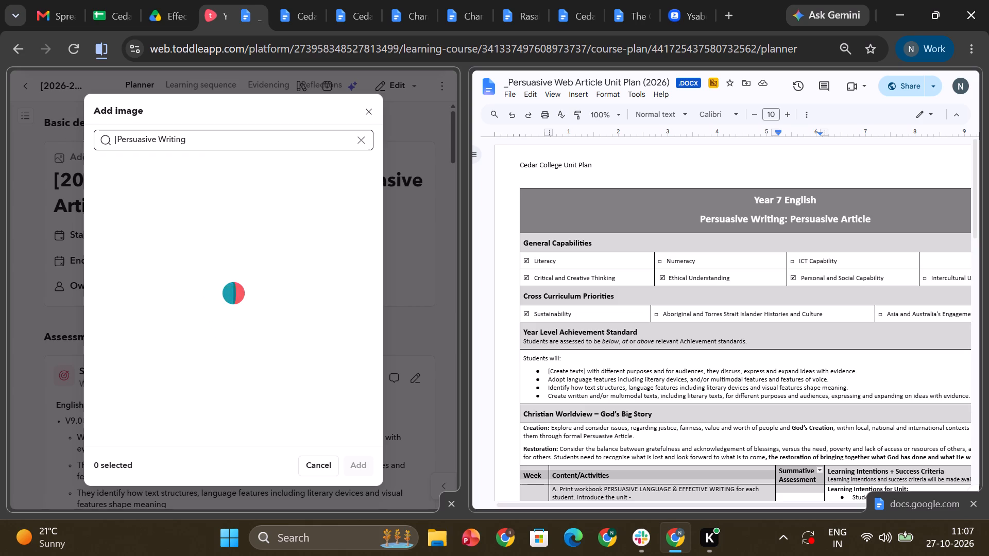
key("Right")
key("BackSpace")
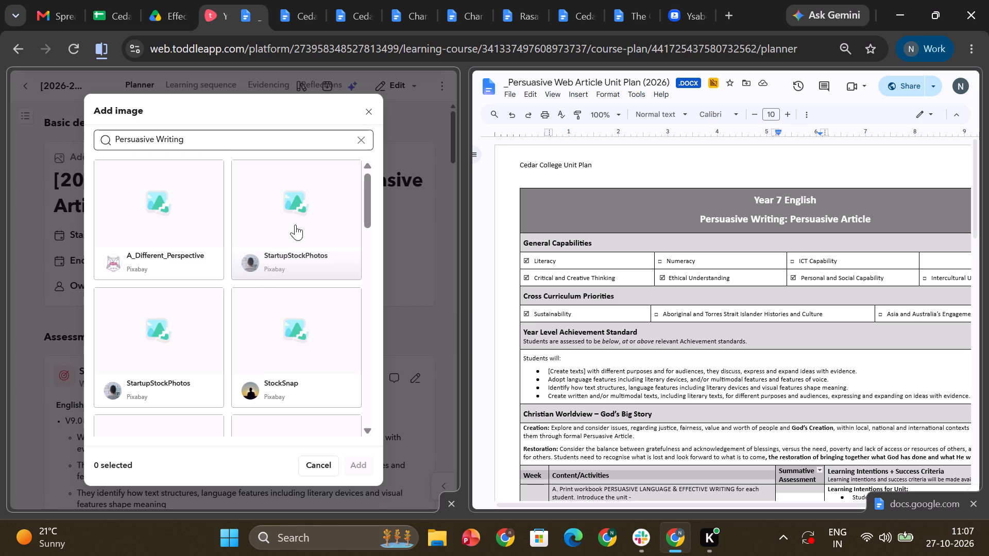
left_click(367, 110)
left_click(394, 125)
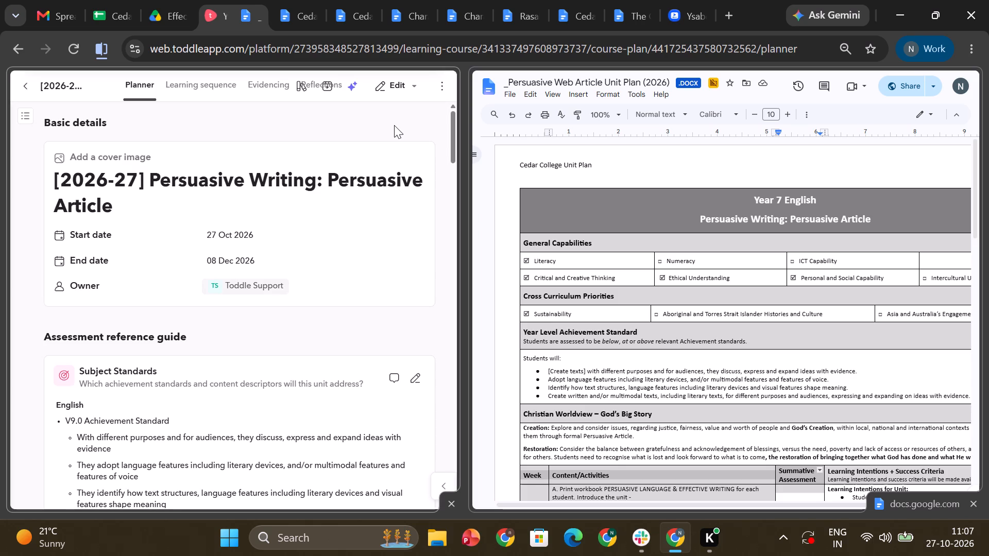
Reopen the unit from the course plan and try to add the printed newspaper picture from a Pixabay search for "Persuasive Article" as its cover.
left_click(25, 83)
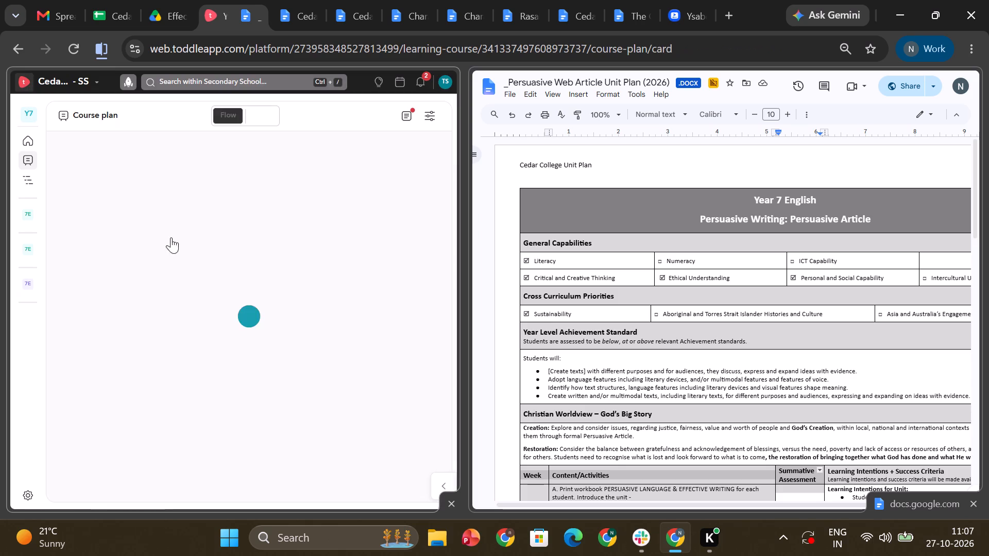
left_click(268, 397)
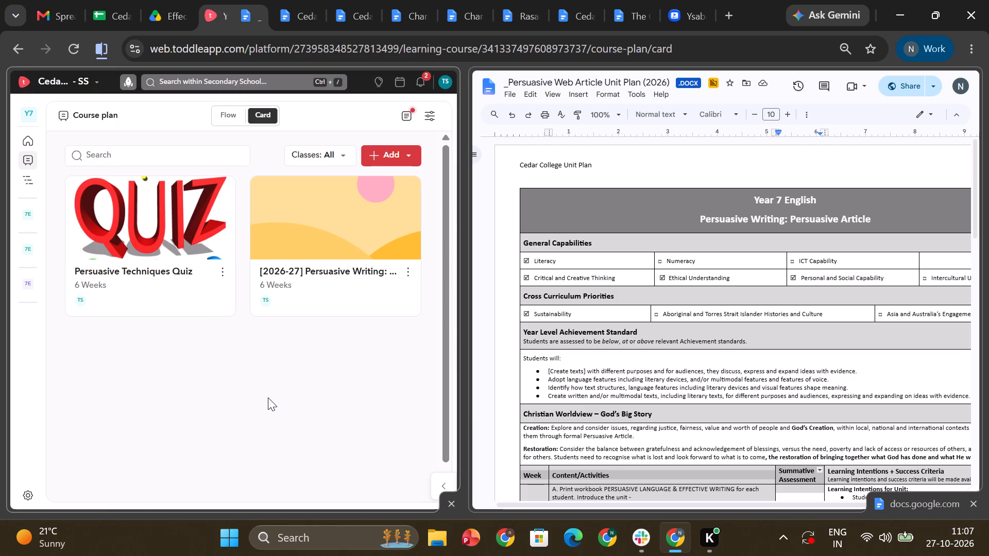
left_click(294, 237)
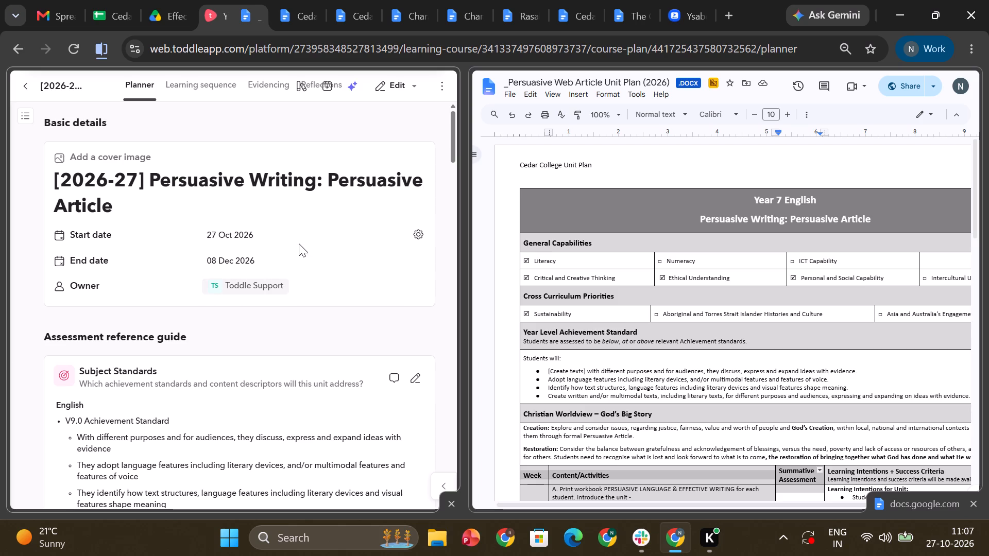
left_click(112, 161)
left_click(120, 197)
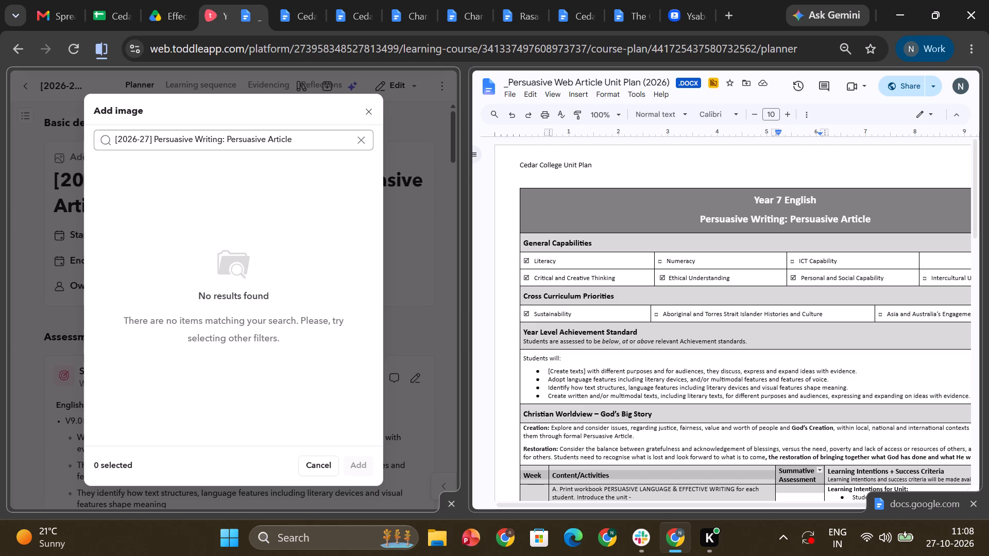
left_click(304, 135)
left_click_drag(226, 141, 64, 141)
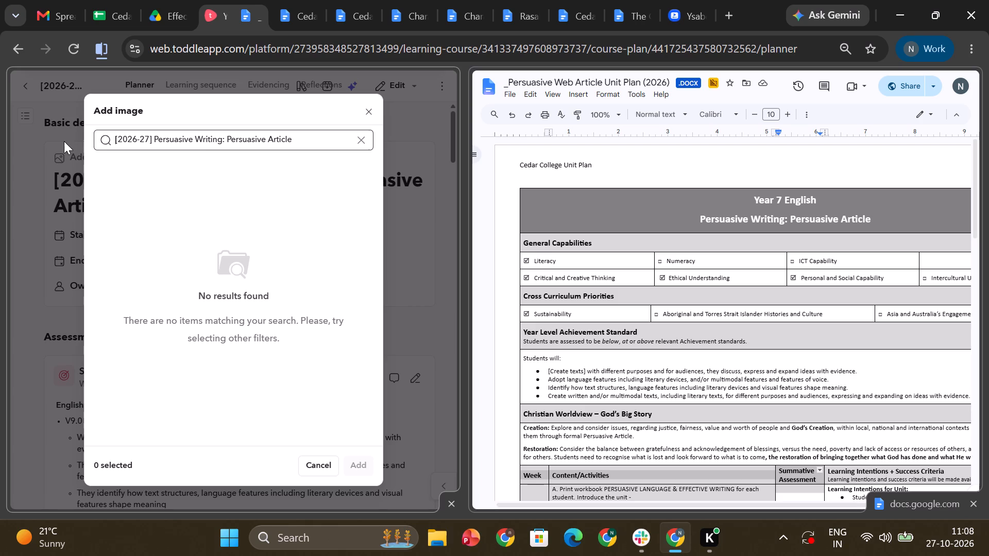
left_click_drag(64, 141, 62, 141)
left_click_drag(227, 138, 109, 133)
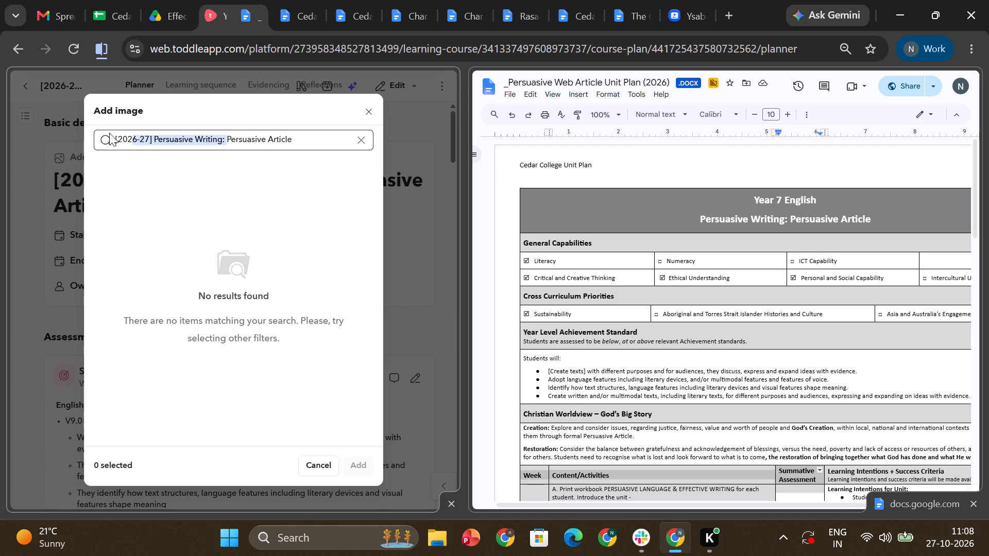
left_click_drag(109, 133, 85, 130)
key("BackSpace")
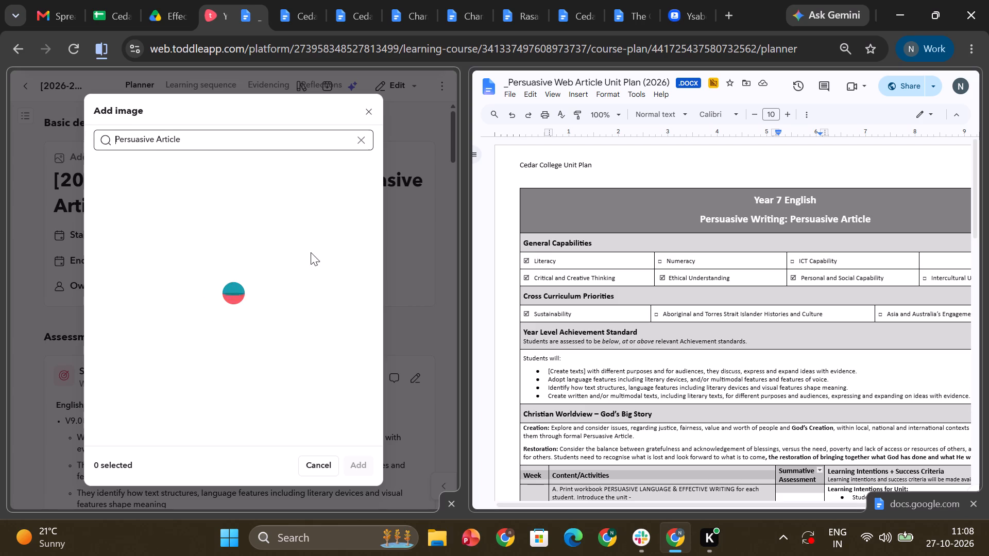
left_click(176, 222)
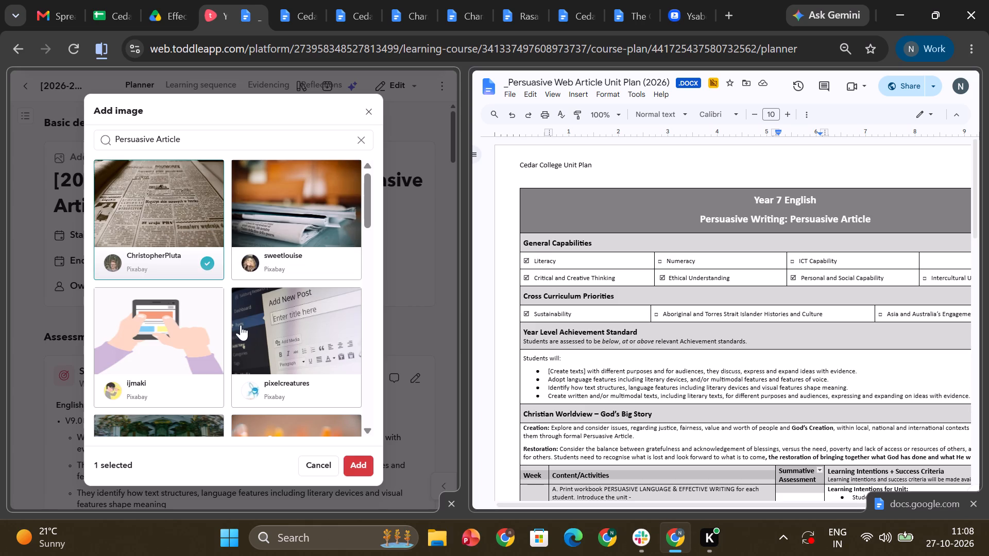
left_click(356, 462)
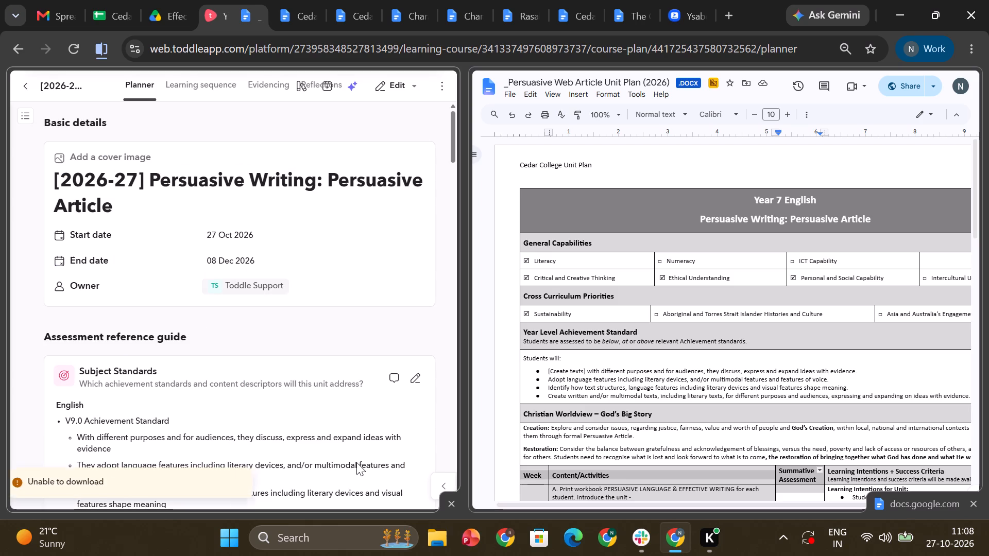
Return to the course plan and check the unit cards.
left_click(27, 84)
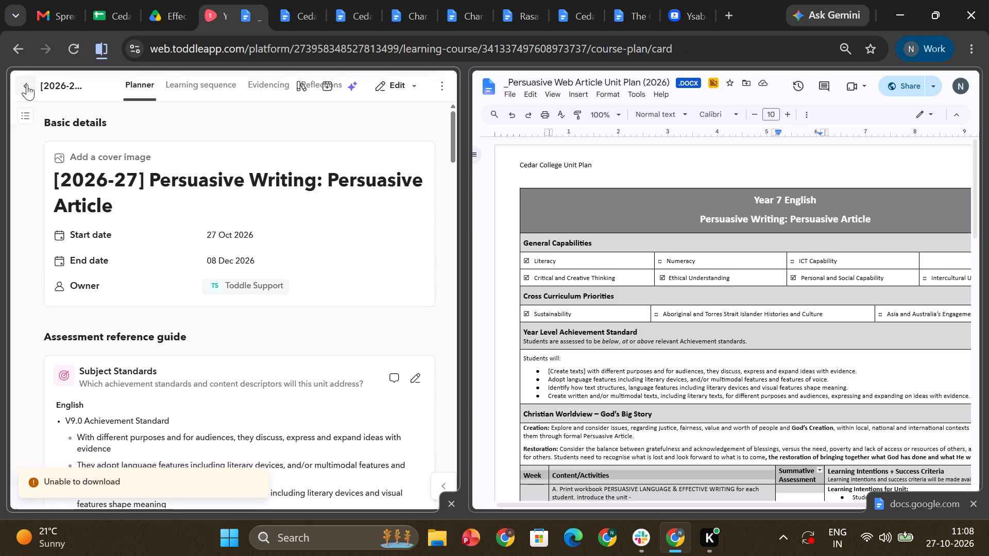
left_click(231, 384)
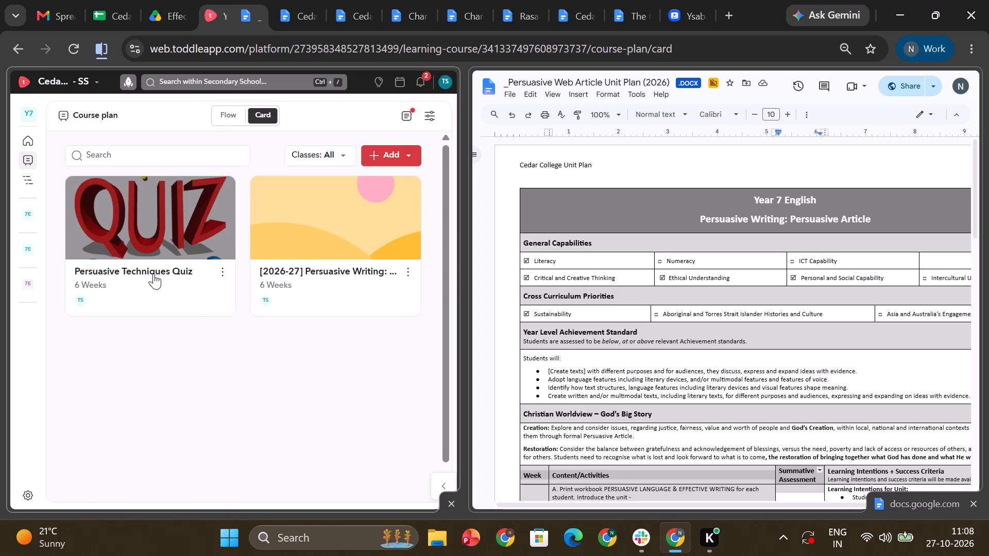
scroll(640, 326, "down", 1)
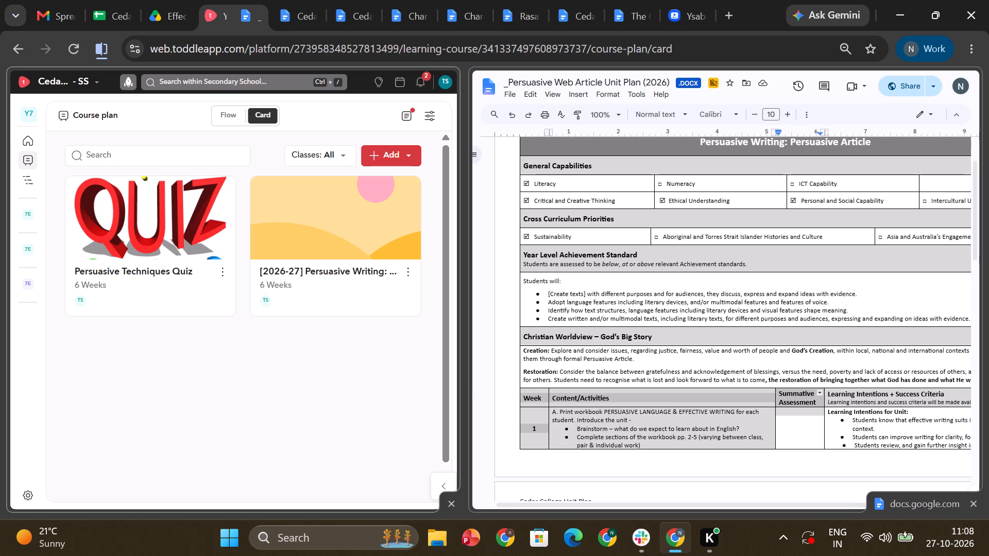
scroll(285, 427, "up", 3)
left_click(253, 425)
Switch to the Effective and Persuasive Writing folder in Google Drive and look through its files.
left_click(158, 0)
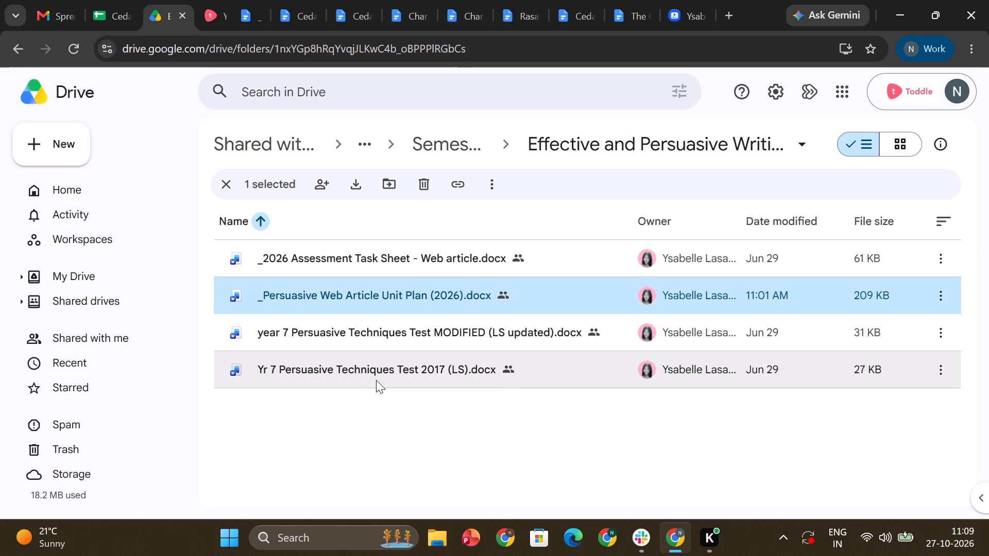
scroll(376, 380, "down", 1)
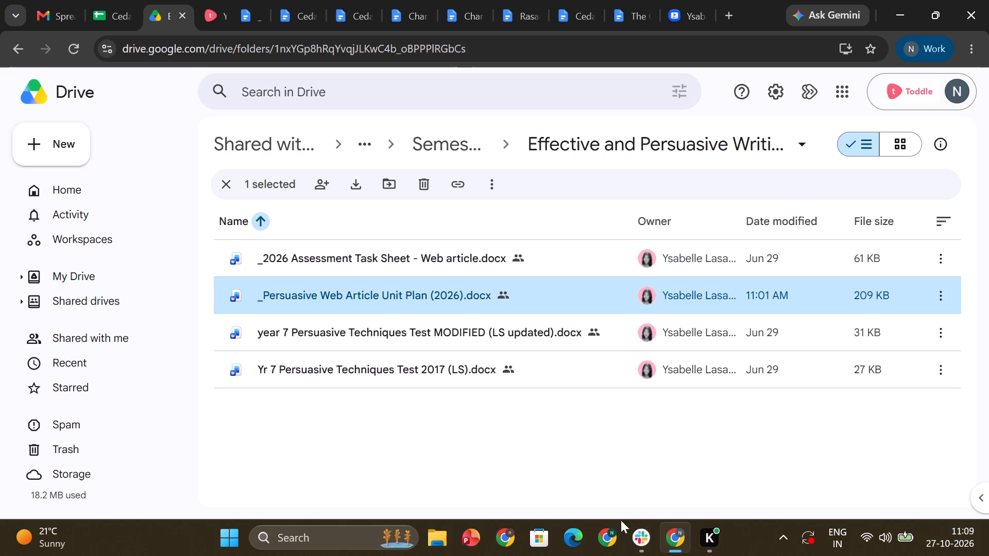
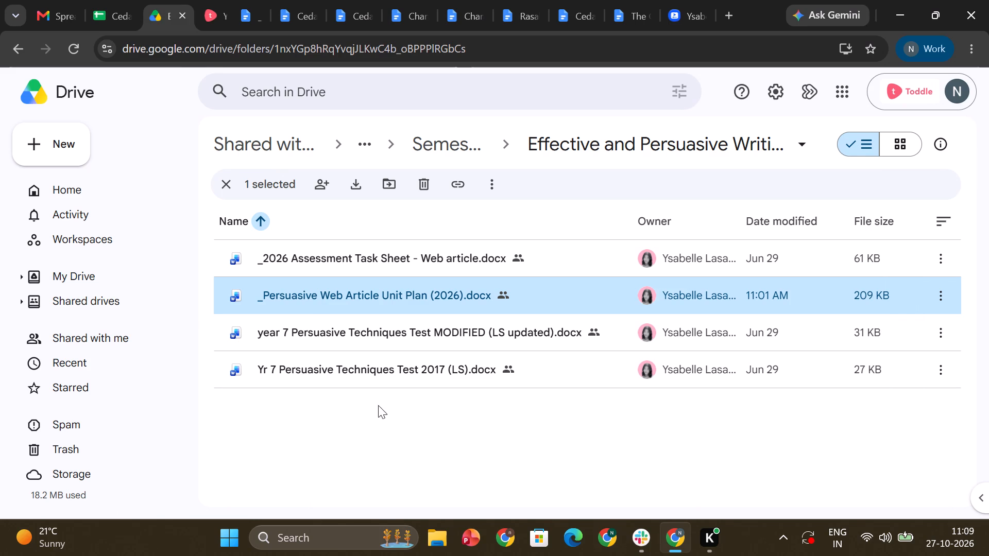
Open the file _2026 Assessment Task Sheet - Web article.docx from the Effective and Persuasive Writing folder.
double_click(359, 264)
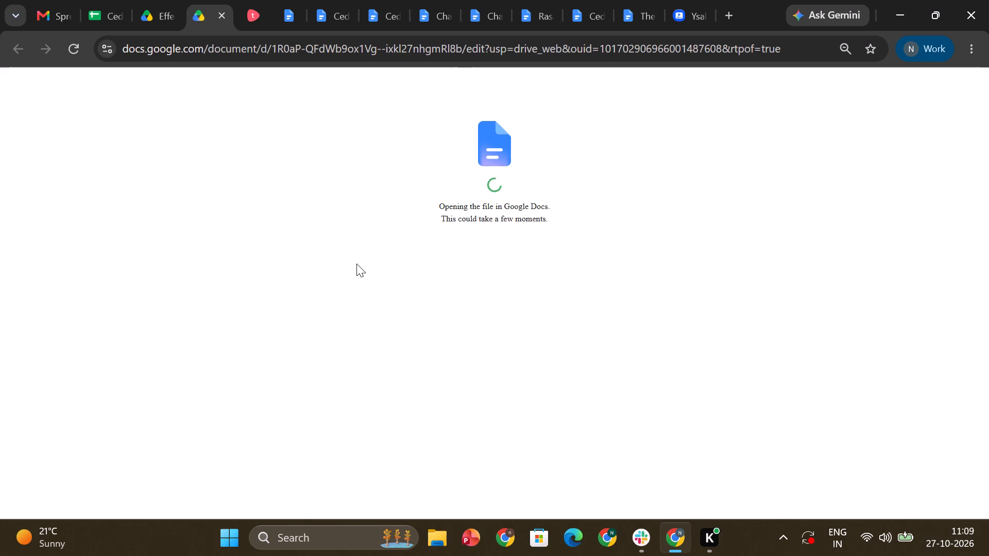
Close six extra Google Docs documents, keeping the persuasive unit plan, Cedar Unit Plan - Year 8 Commedia and the Zoom clip open.
left_click(634, 22)
left_click(647, 16)
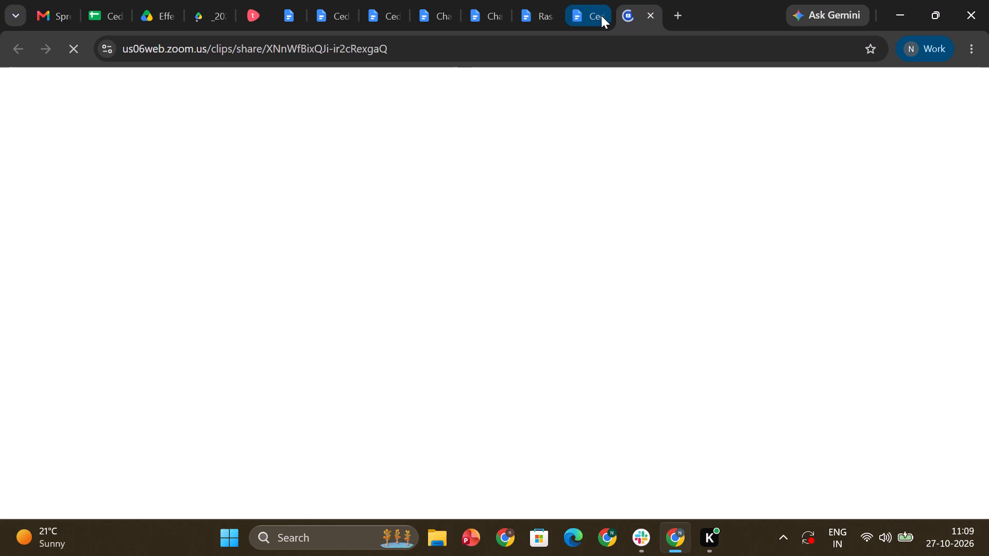
left_click(601, 15)
left_click(597, 14)
left_click(531, 12)
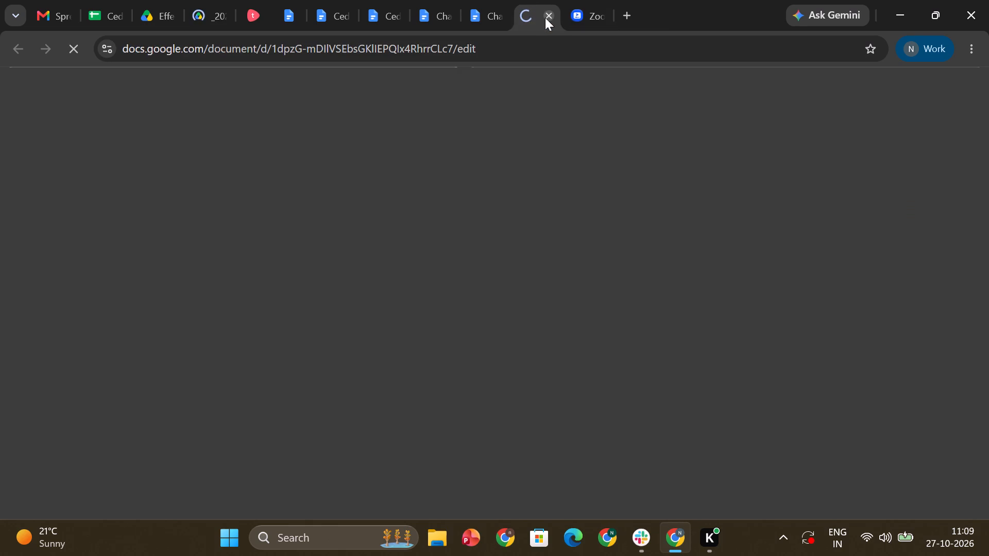
left_click(545, 18)
left_click(491, 14)
left_click(501, 12)
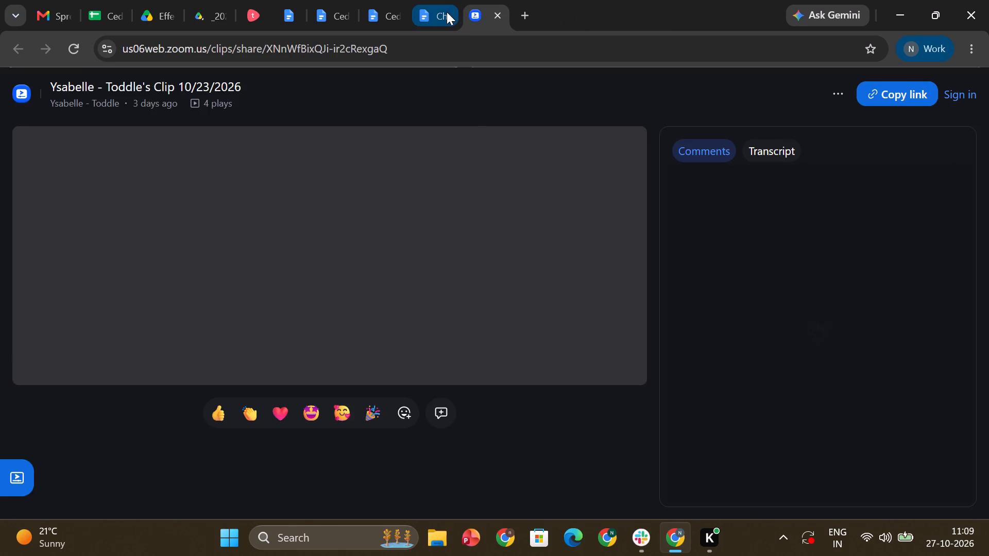
left_click(447, 12)
left_click(447, 13)
left_click(399, 11)
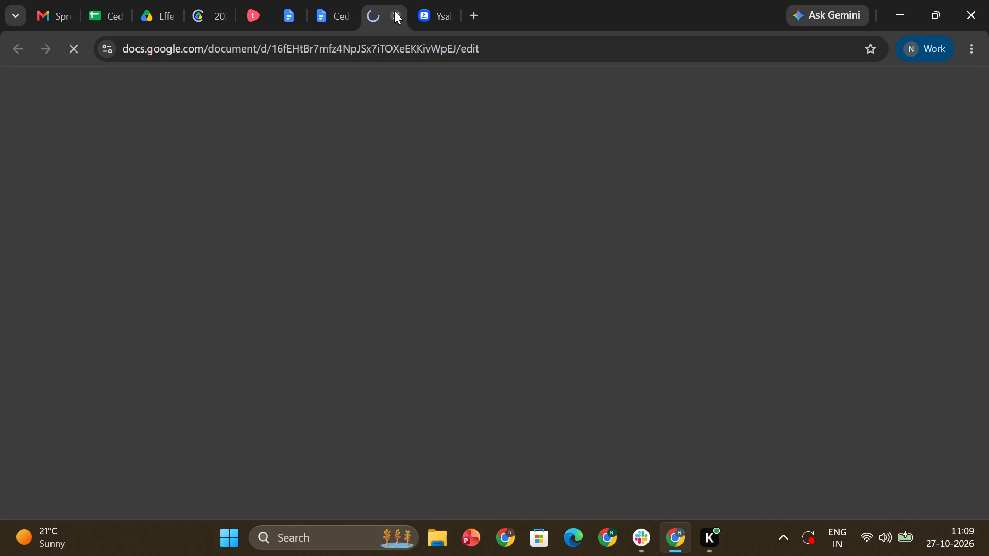
left_click(394, 11)
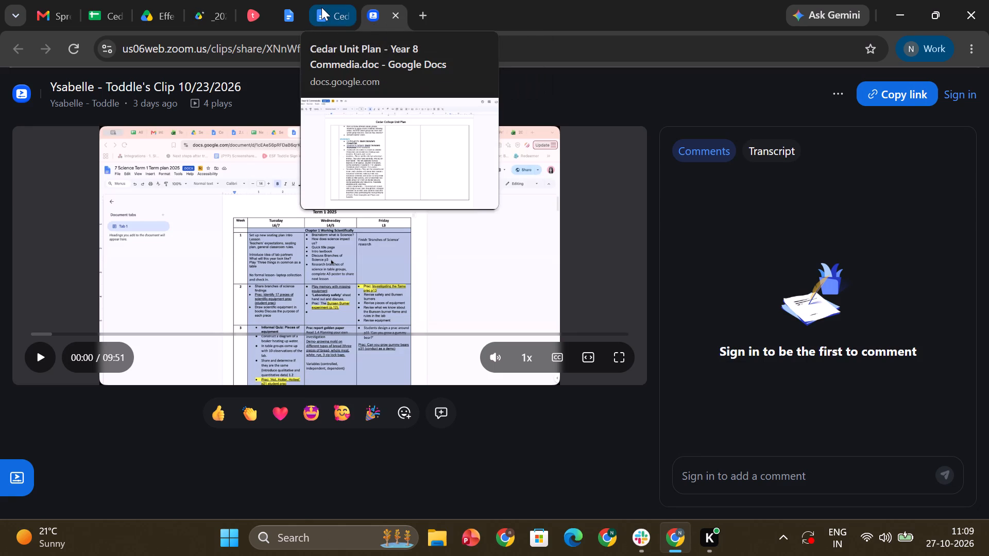
left_click(321, 7)
left_click(285, 8)
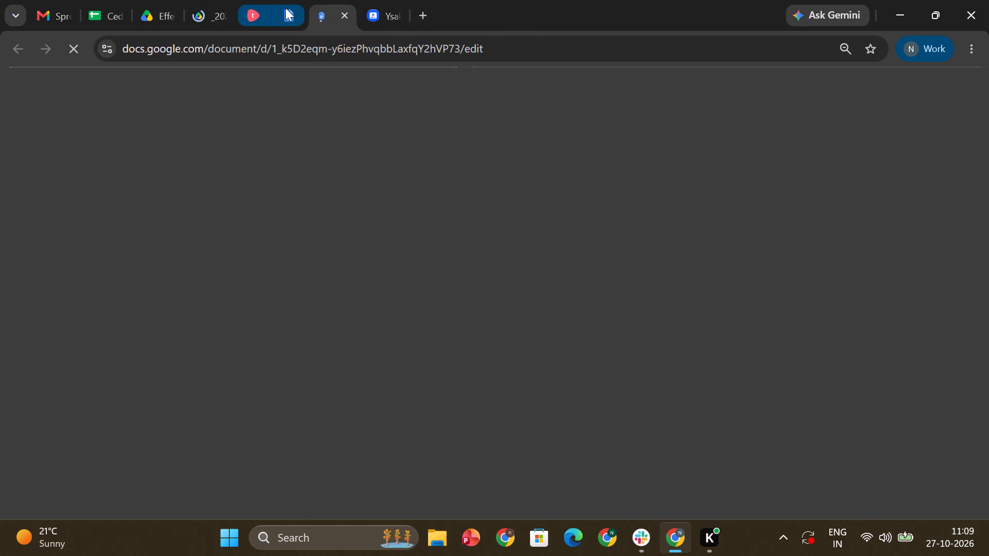
Read through the Web Article assessment task sheet, including its task instructions and grading rubric, and return to the Drive folder.
left_click(203, 2)
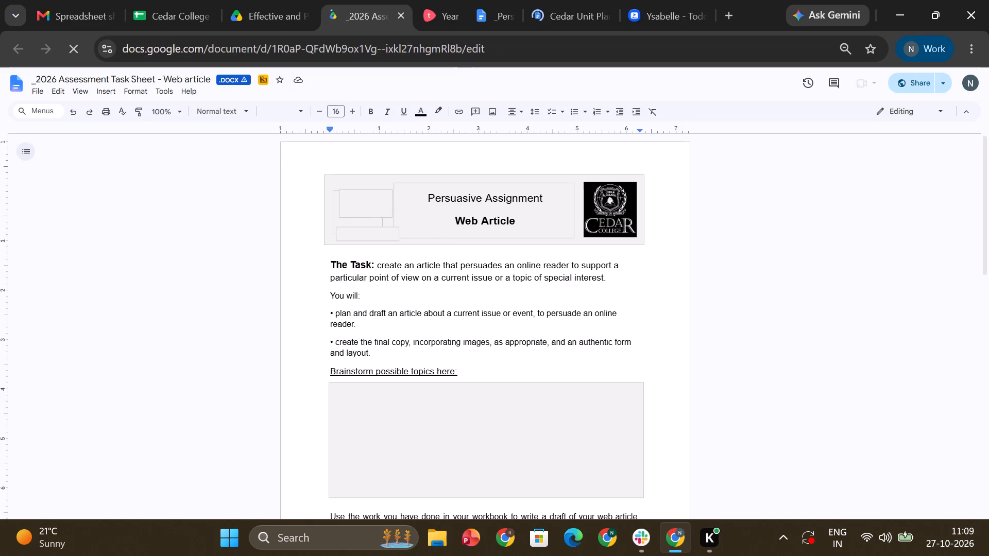
scroll(487, 296, "down", 6)
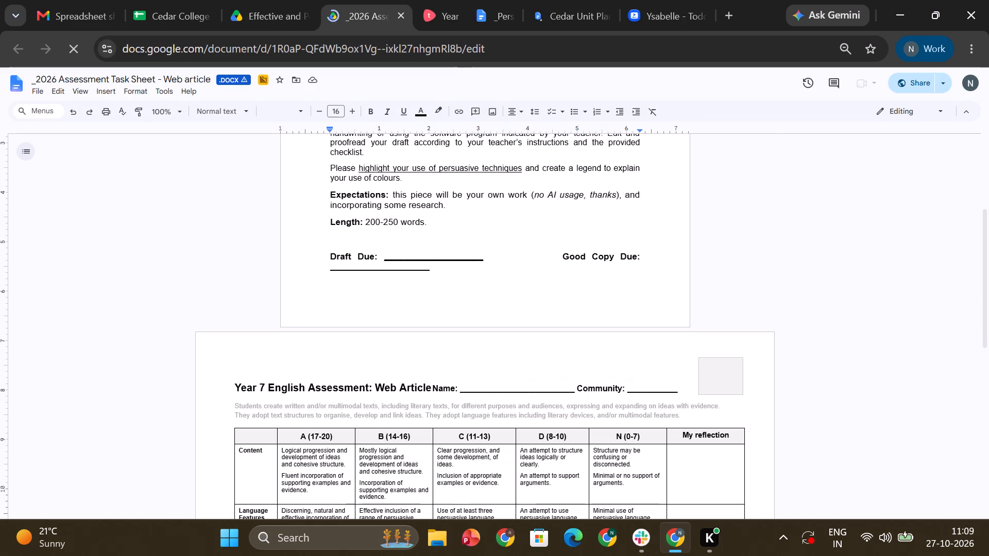
scroll(491, 305, "down", 10)
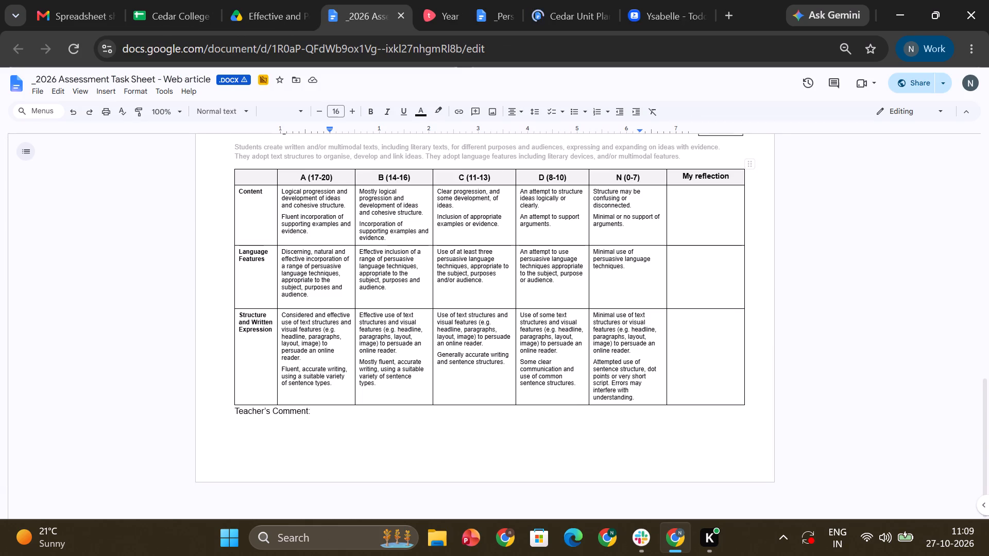
scroll(502, 353, "up", 2)
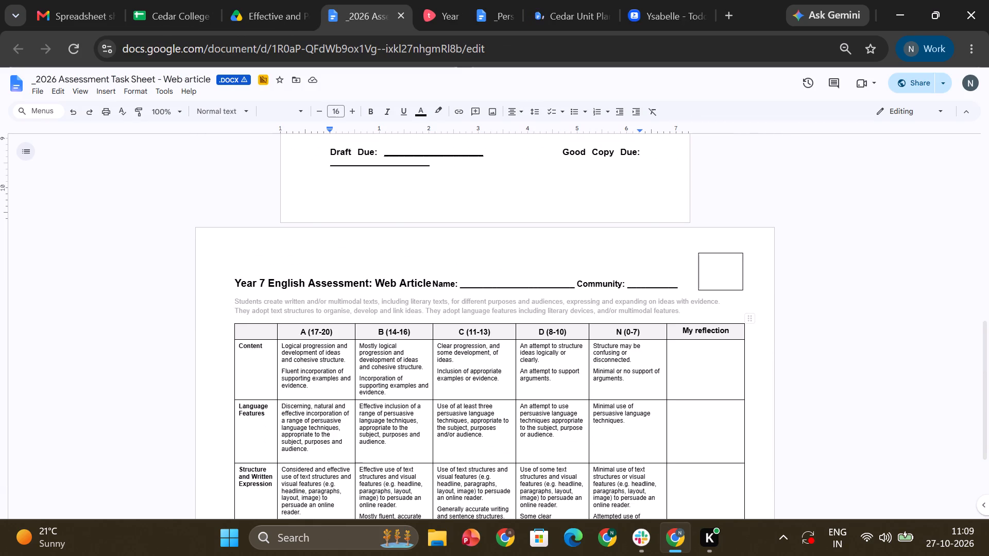
scroll(487, 350, "down", 7)
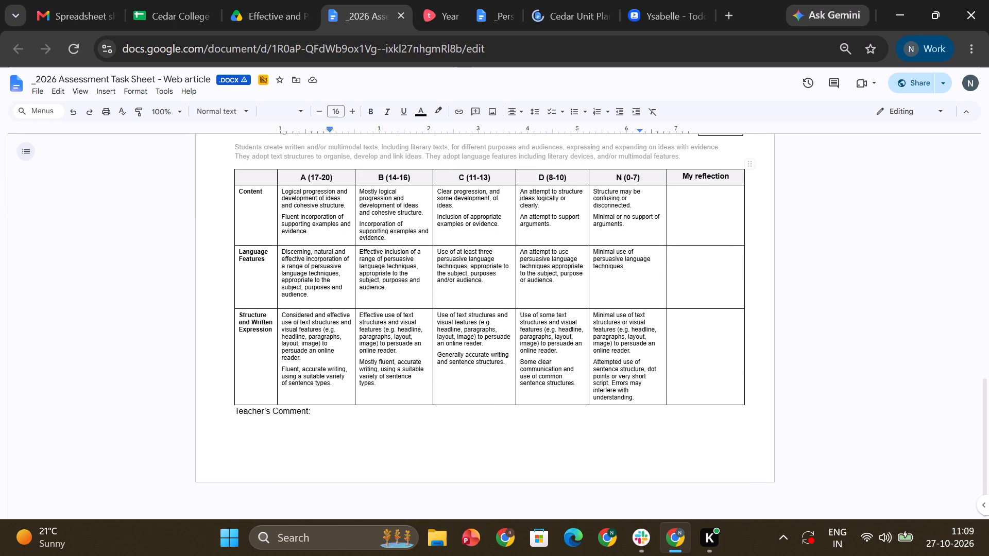
scroll(488, 351, "down", 1)
scroll(484, 360, "up", 12)
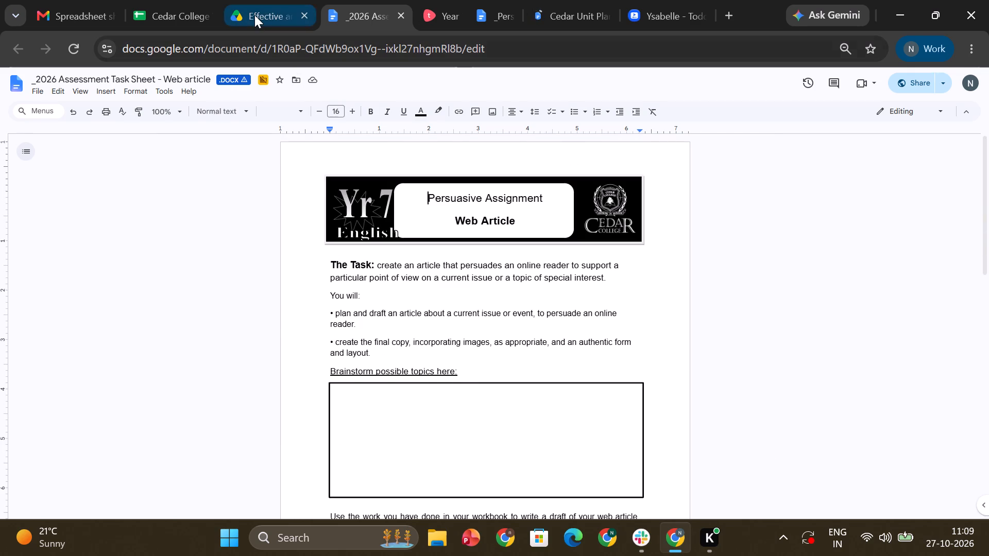
left_click(254, 15)
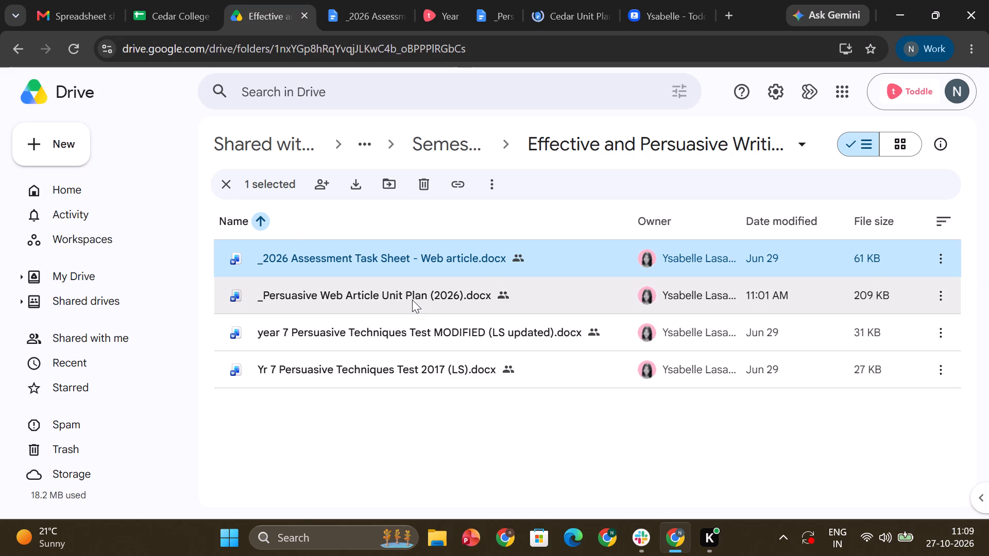